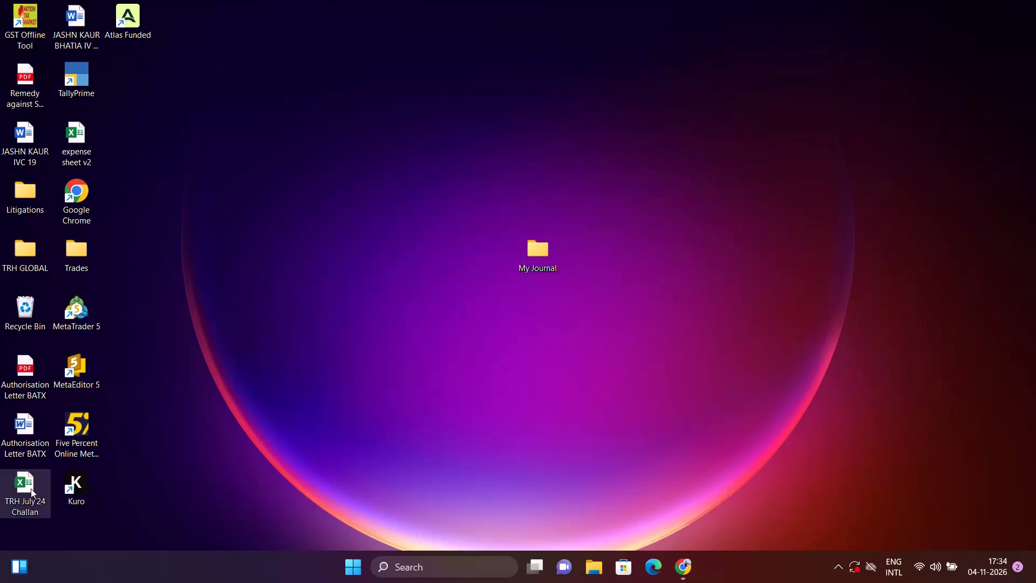
# Switch to Google Chrome and open the TradingView home page at tradingview.com.
pyautogui.click(678, 566)
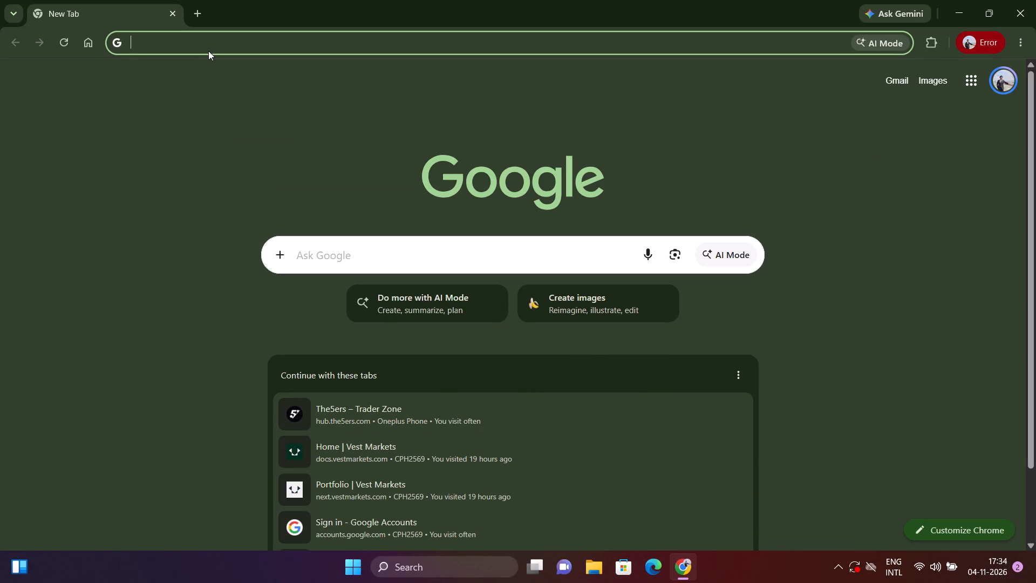
pyautogui.write('tr')
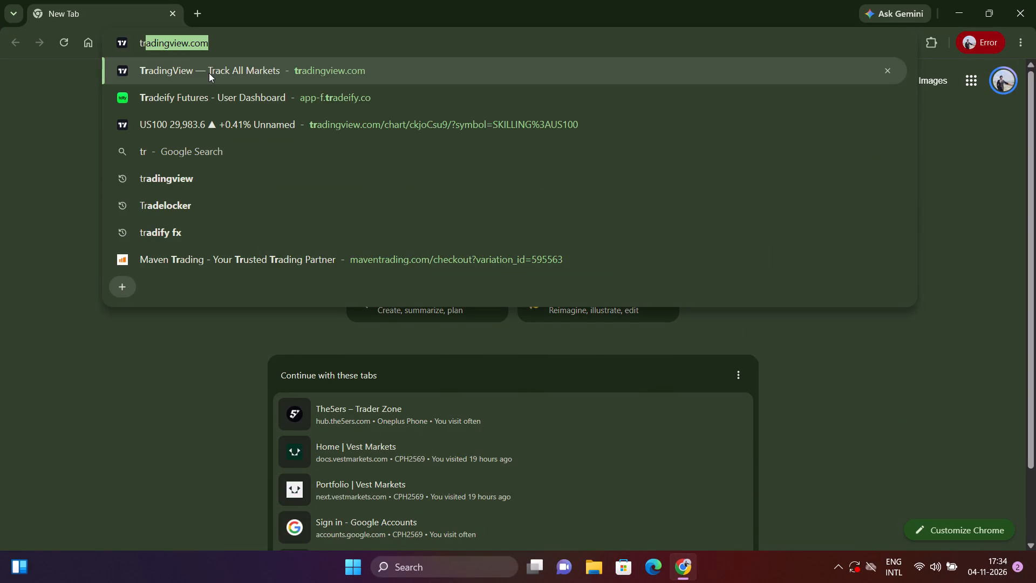
pyautogui.click(209, 73)
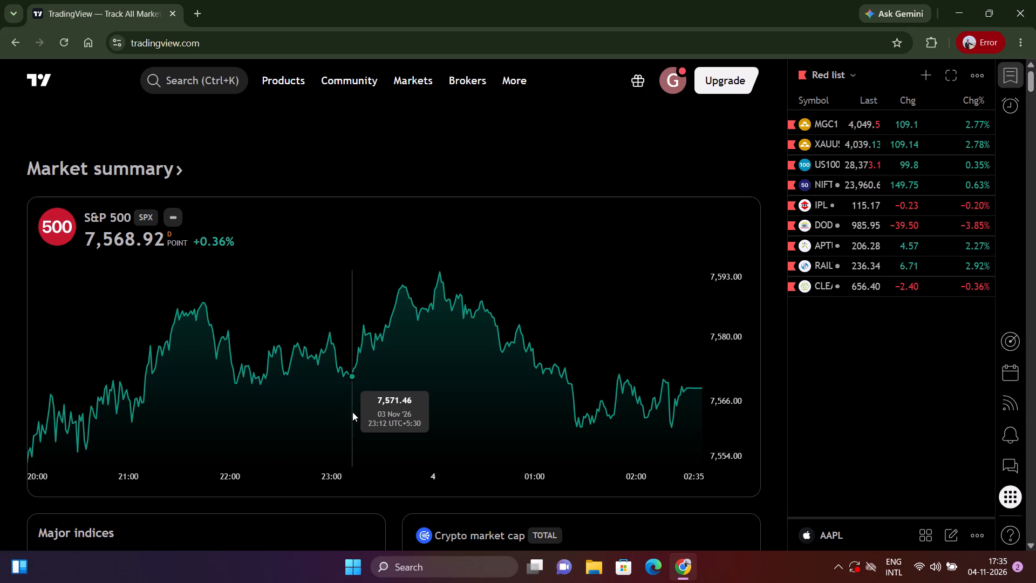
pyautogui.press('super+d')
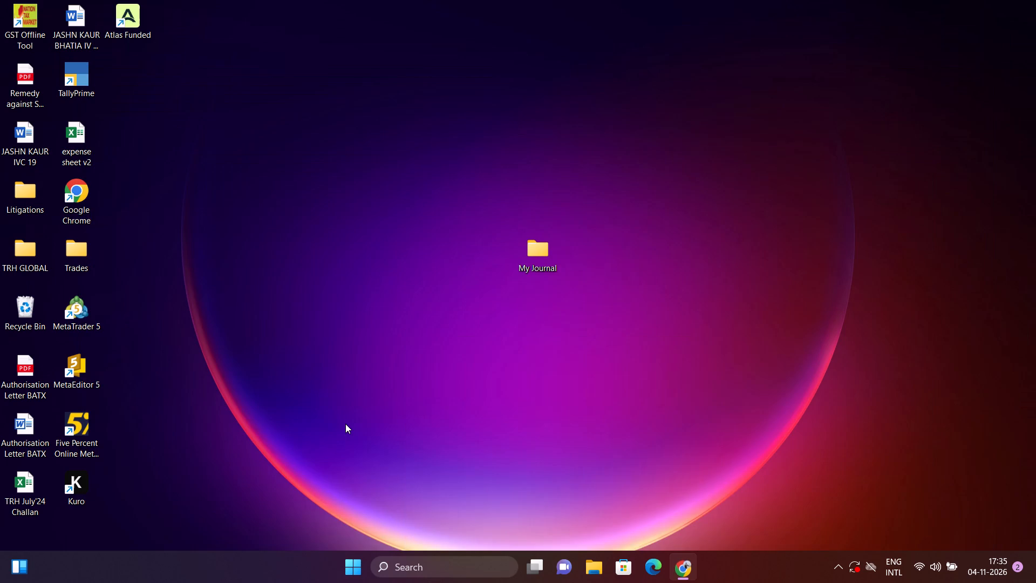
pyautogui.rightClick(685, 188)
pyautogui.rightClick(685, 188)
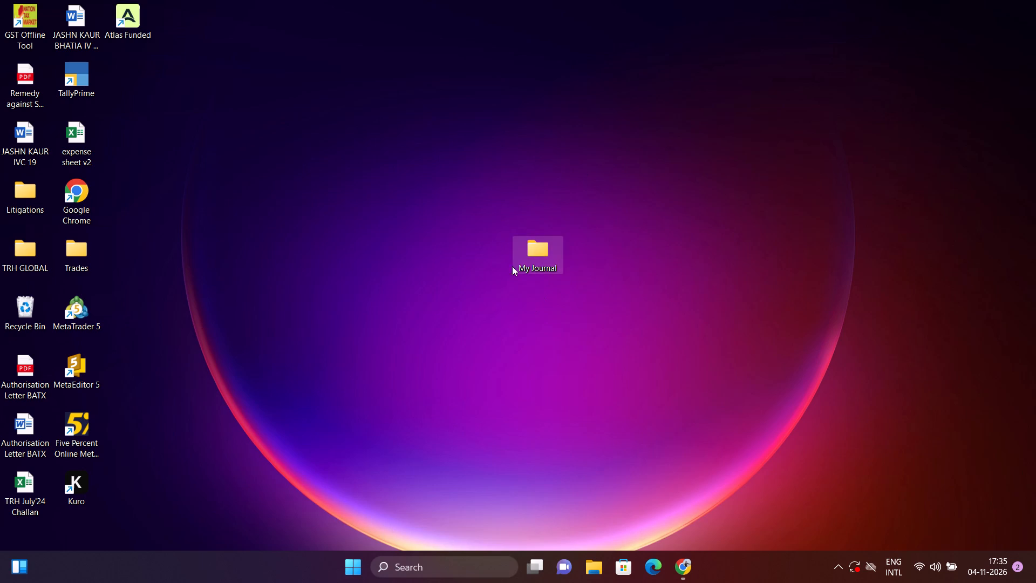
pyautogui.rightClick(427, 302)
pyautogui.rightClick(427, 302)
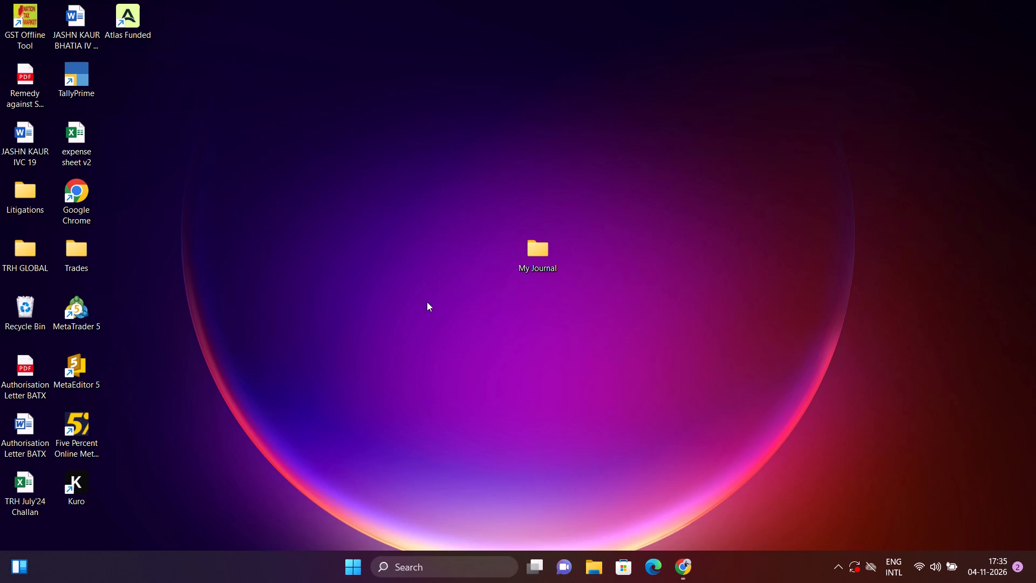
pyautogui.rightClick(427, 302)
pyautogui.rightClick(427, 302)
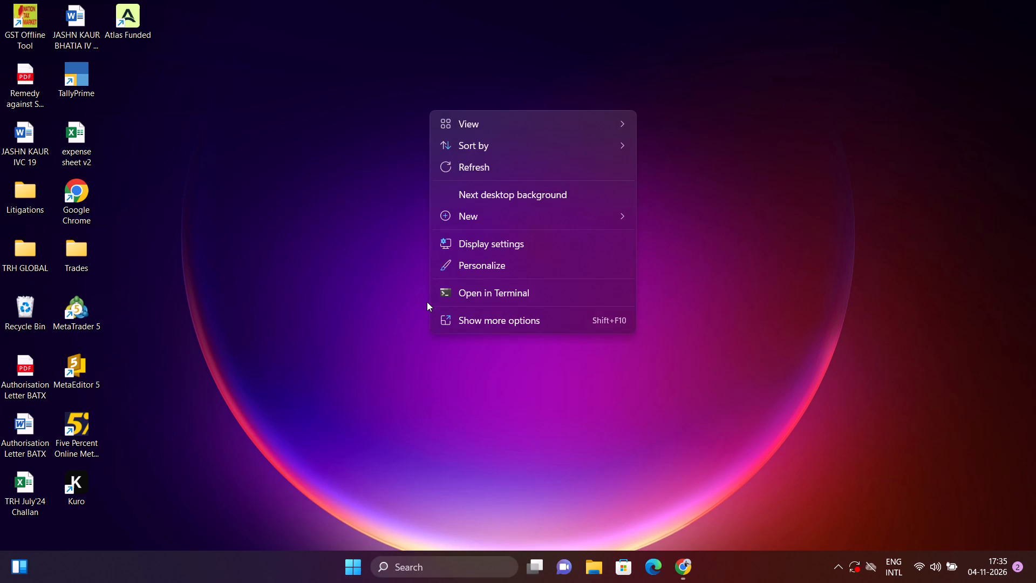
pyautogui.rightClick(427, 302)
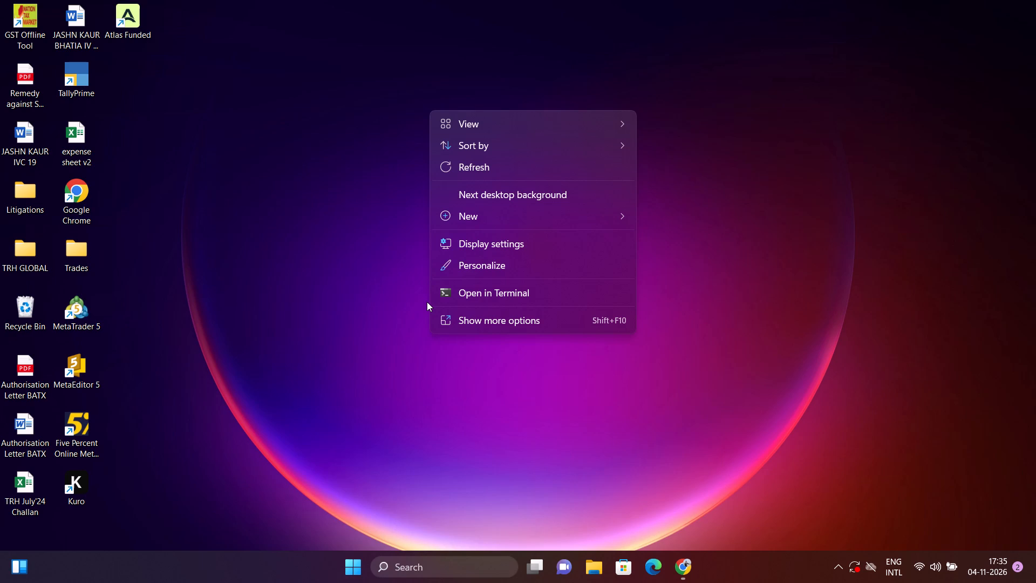
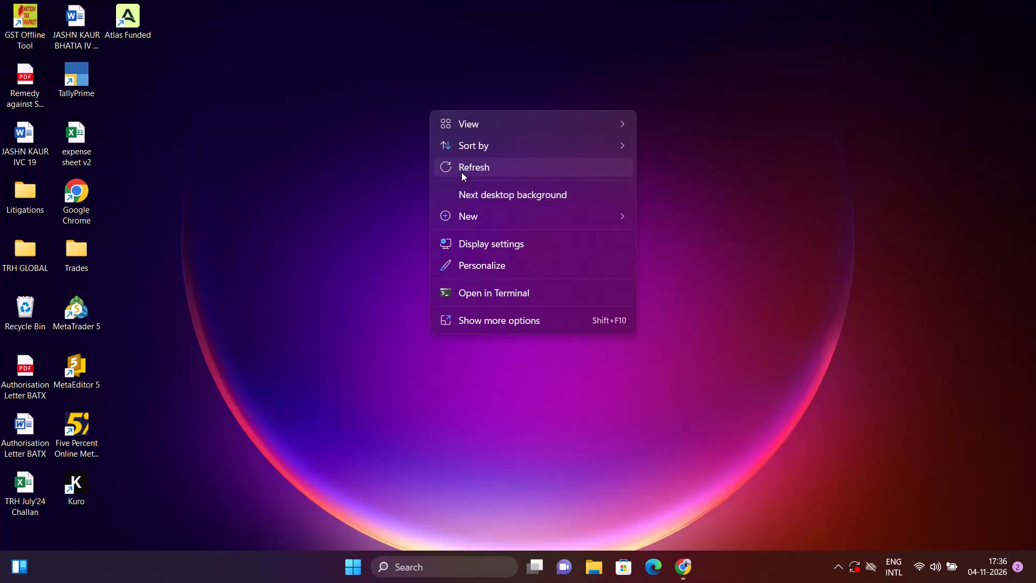
# Switch to Google Chrome and open the full chart of Micro Gold Futures (MGC1!) from the Red list watchlist.
pyautogui.click(461, 172)
pyautogui.click(682, 572)
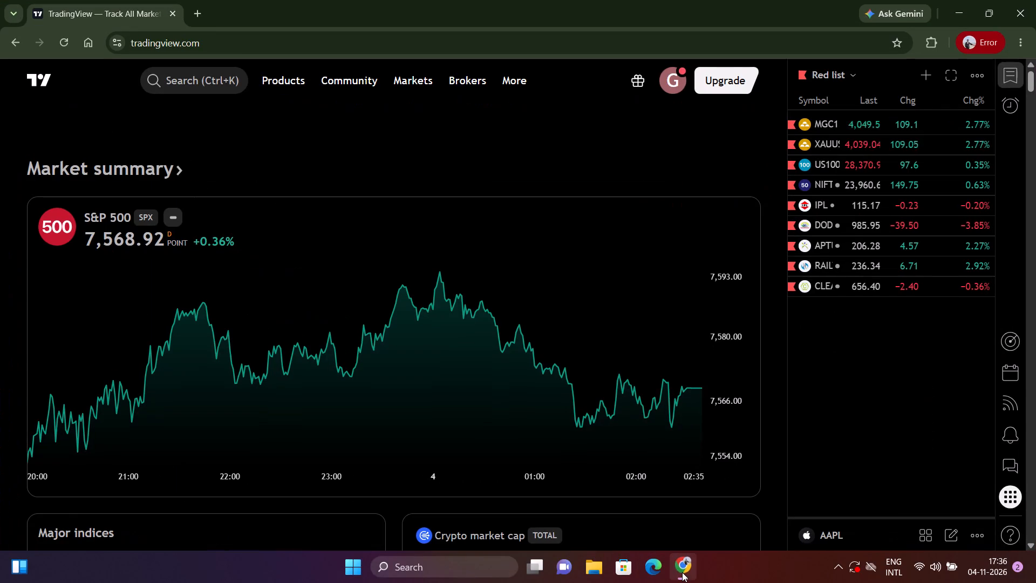
pyautogui.click(878, 131)
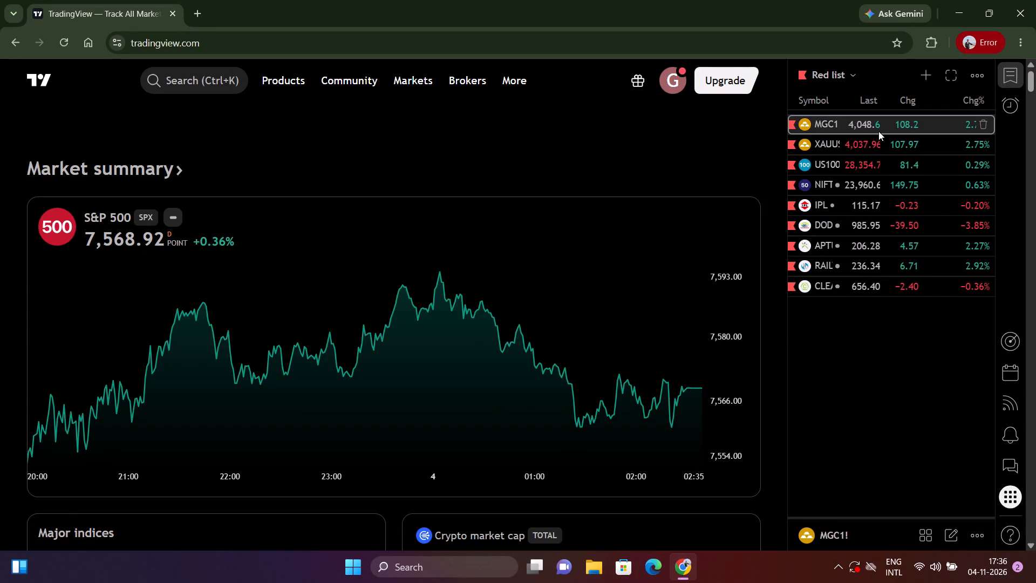
pyautogui.tripleClick(878, 131)
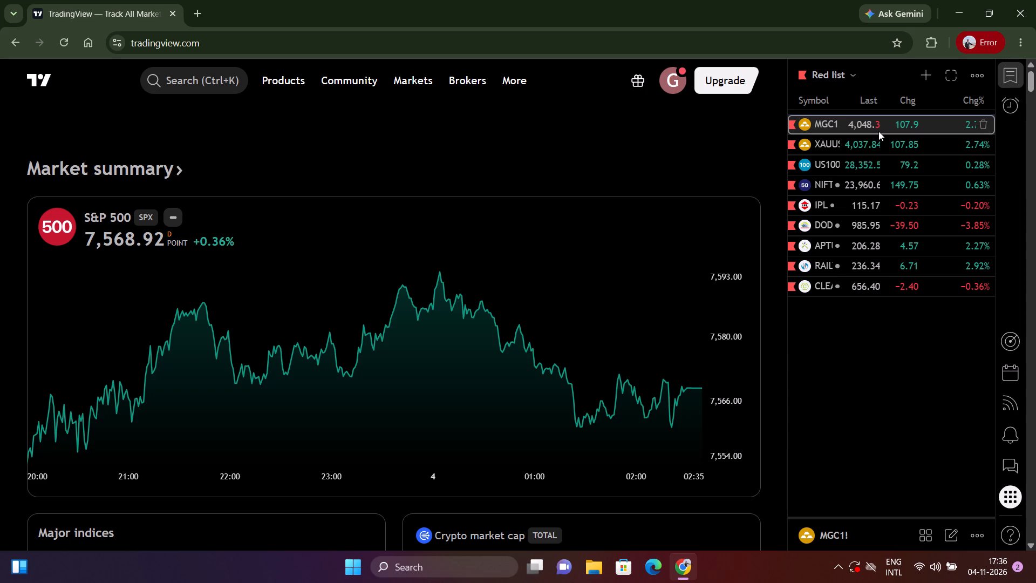
pyautogui.click(878, 131)
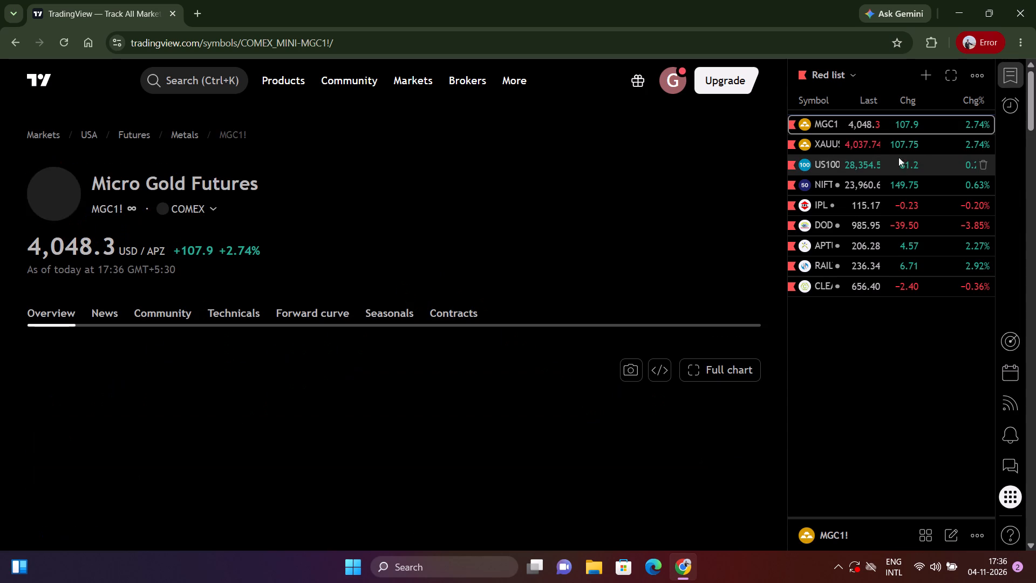
pyautogui.click(714, 371)
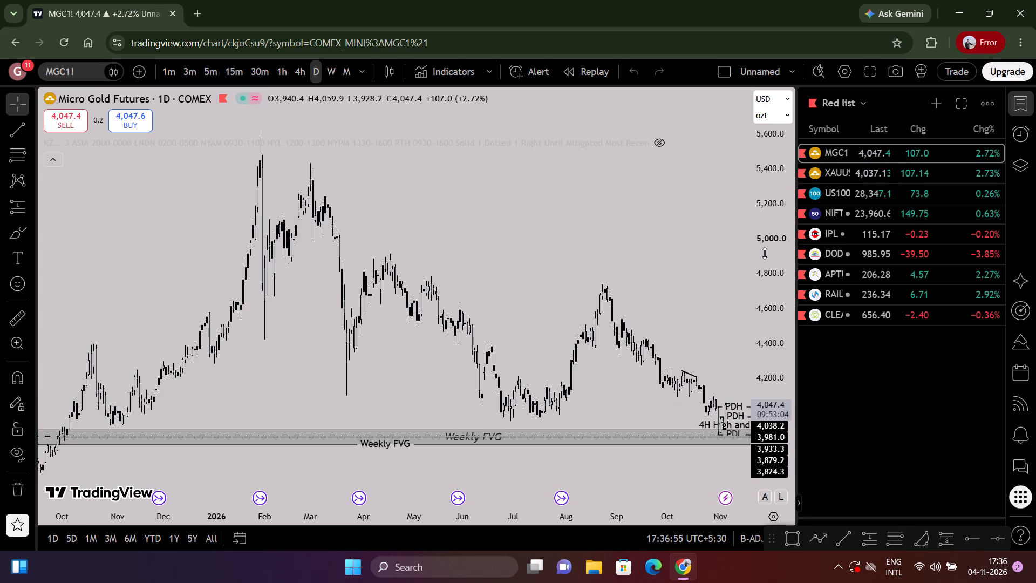
# Delete the two PDH lines and the 4H High and FVG line beside the November candles on the daily chart.
pyautogui.scroll(4, 353, 333)
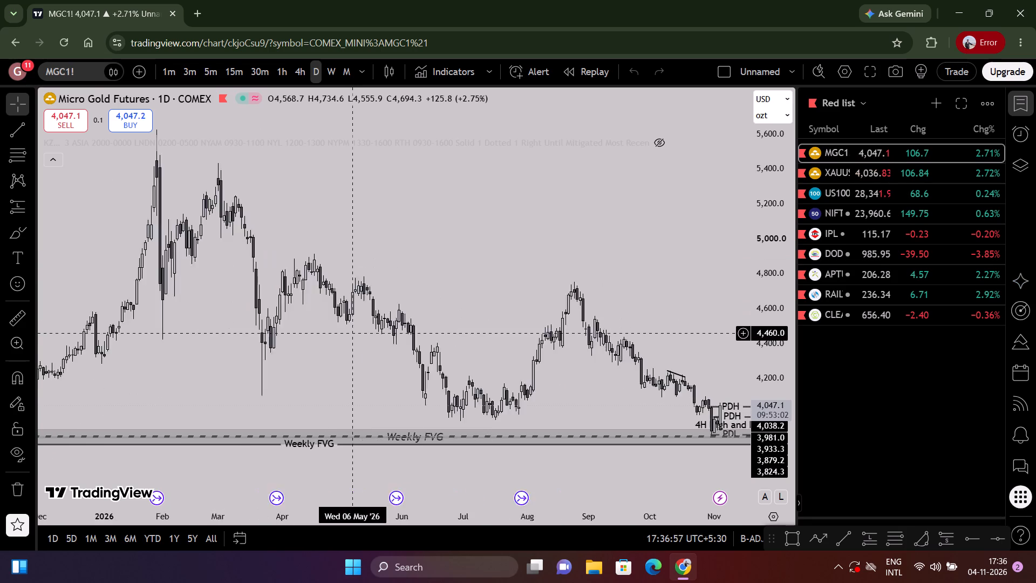
pyautogui.moveTo(432, 329); pyautogui.dragTo(430, 295)
pyautogui.moveTo(777, 458); pyautogui.dragTo(717, 168)
pyautogui.moveTo(702, 232); pyautogui.dragTo(656, 113)
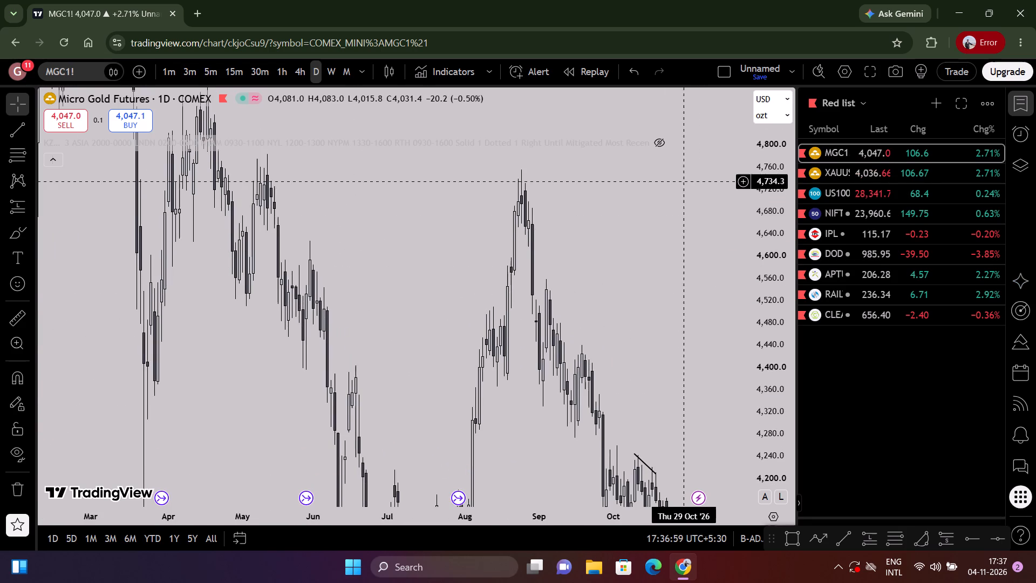
pyautogui.moveTo(656, 113); pyautogui.dragTo(644, 89)
pyautogui.moveTo(538, 368); pyautogui.dragTo(492, 78)
pyautogui.scroll(4, 656, 348)
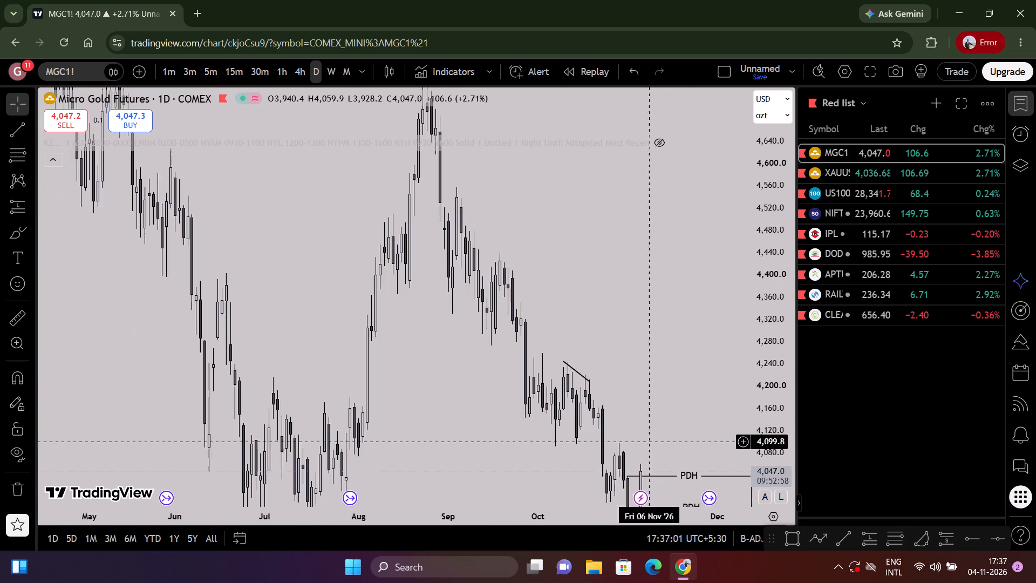
pyautogui.scroll(5, 664, 435)
pyautogui.moveTo(645, 418); pyautogui.dragTo(593, 246)
pyautogui.click(592, 239)
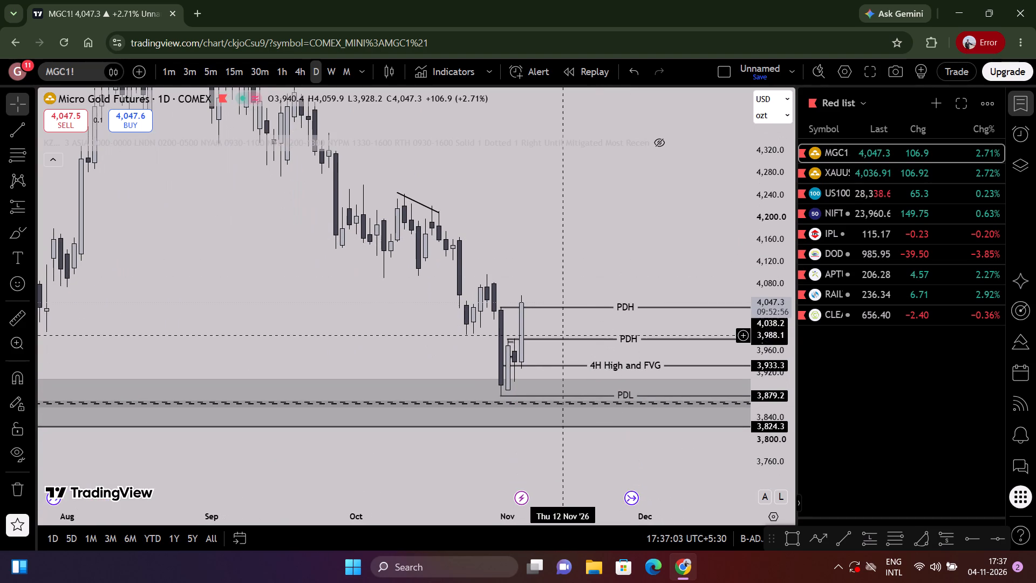
pyautogui.click(556, 308)
pyautogui.press('Delete')
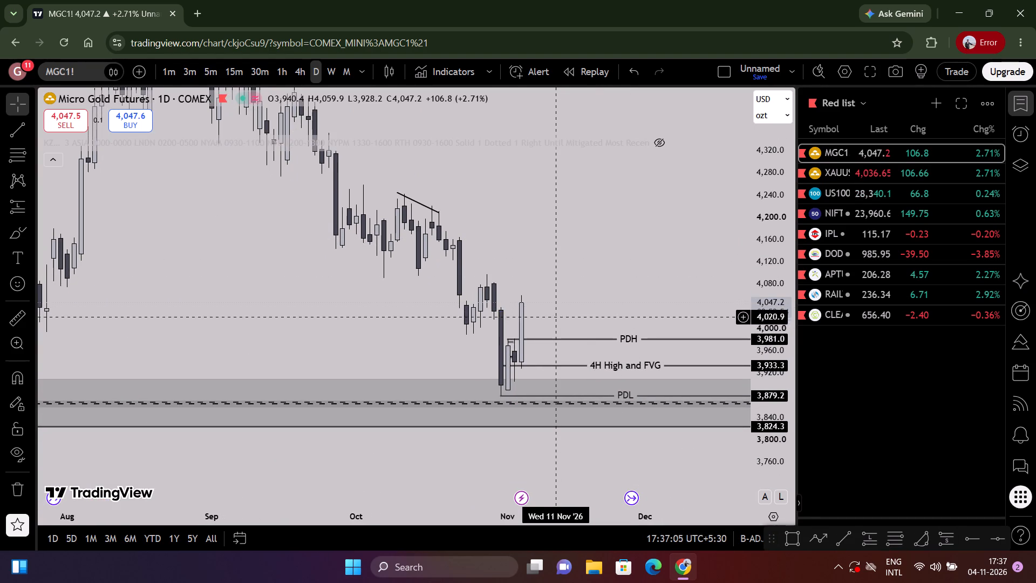
pyautogui.click(557, 342)
pyautogui.click(557, 340)
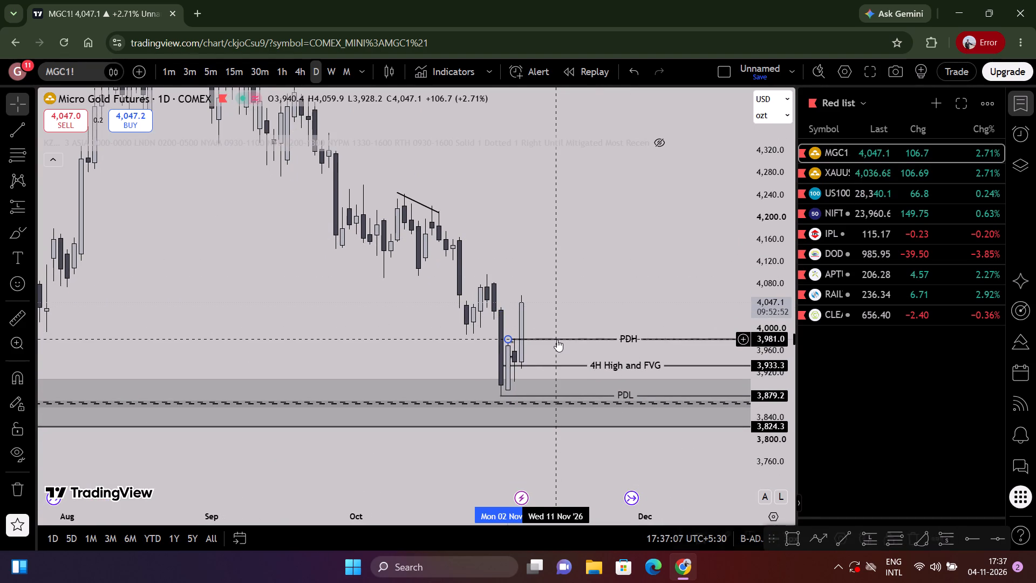
pyautogui.press('Delete')
pyautogui.click(556, 364)
pyautogui.press('Delete')
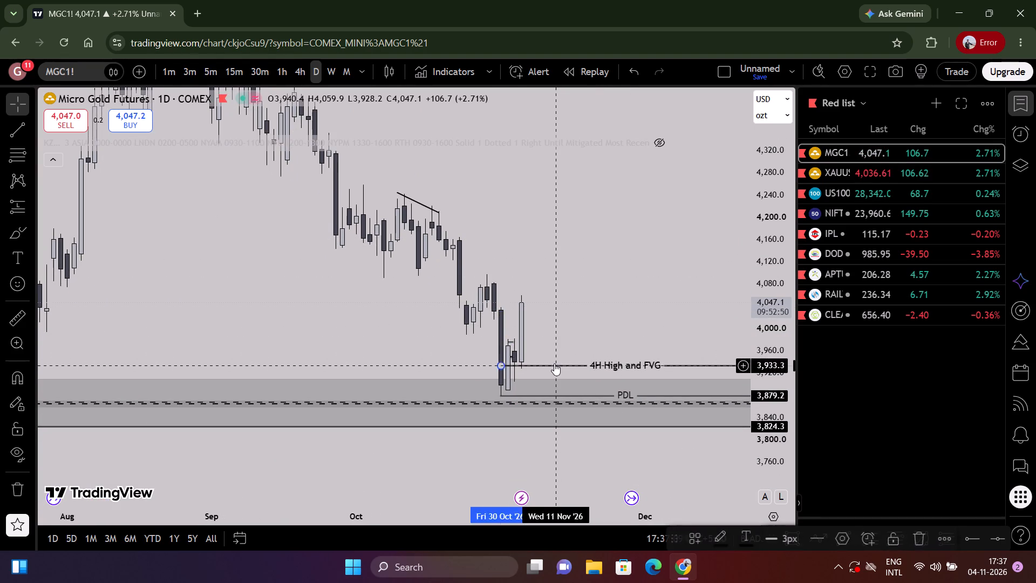
# Delete the small leftover drawings around the 2 and 3 November candles.
pyautogui.click(515, 342)
pyautogui.press('Delete')
pyautogui.click(516, 356)
pyautogui.press('Delete')
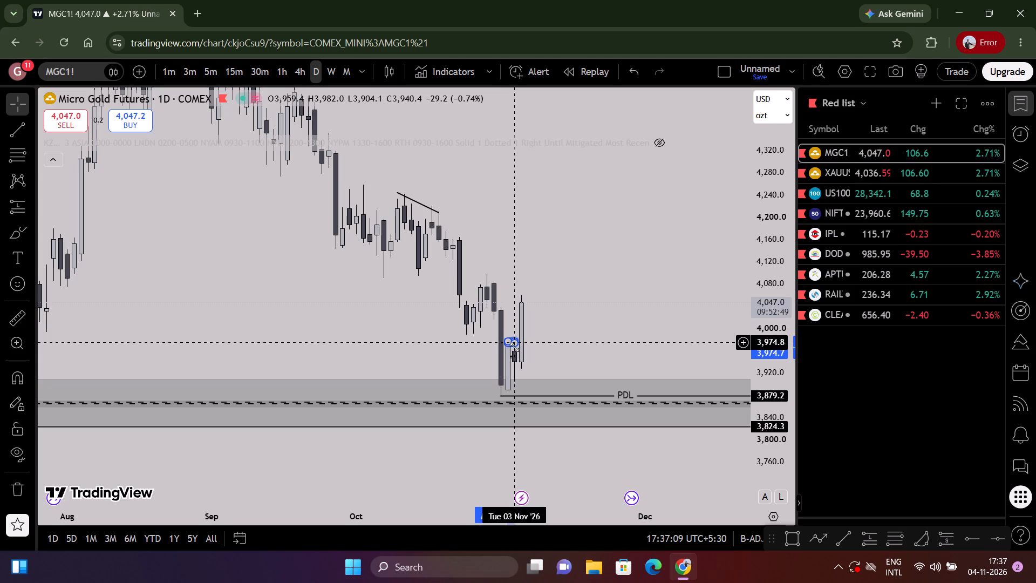
pyautogui.click(514, 340)
pyautogui.press('Delete')
pyautogui.click(512, 355)
pyautogui.press('Delete')
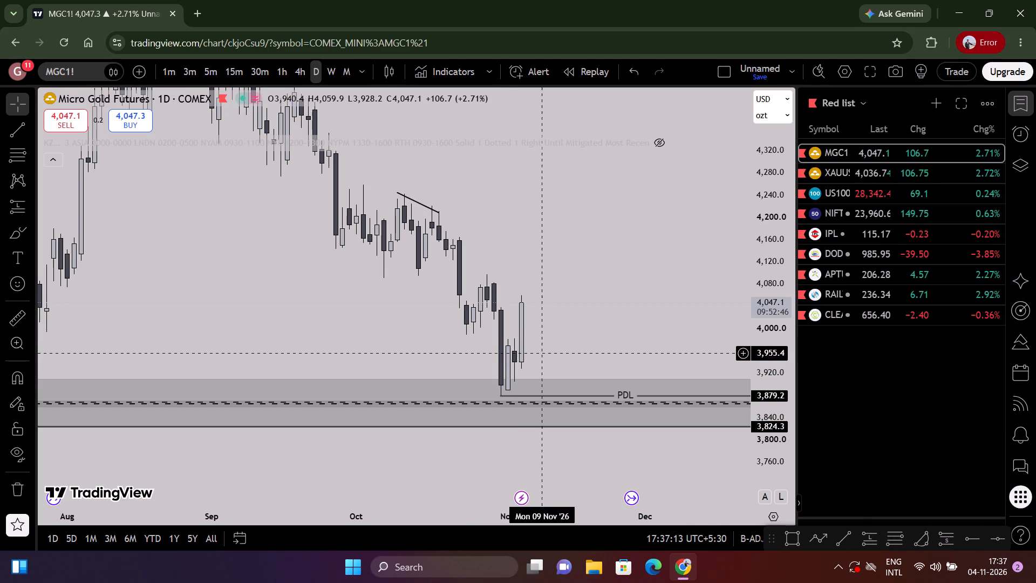
# Delete the PDL line at the recent low near the upper part of the Weekly FVG zone.
pyautogui.scroll(-8, 576, 340)
pyautogui.scroll(5, 576, 340)
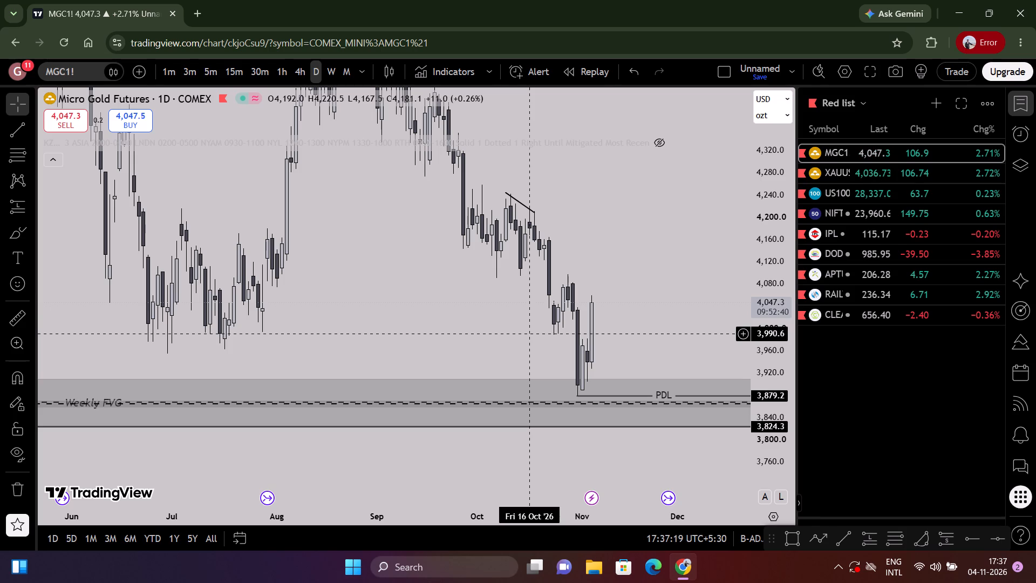
pyautogui.click(610, 397)
pyautogui.press('Delete')
# Examine the daily price action against the Weekly FVG zone, from the past year's swings to the latest November candles.
pyautogui.scroll(-9, 614, 376)
pyautogui.moveTo(548, 349); pyautogui.dragTo(592, 343)
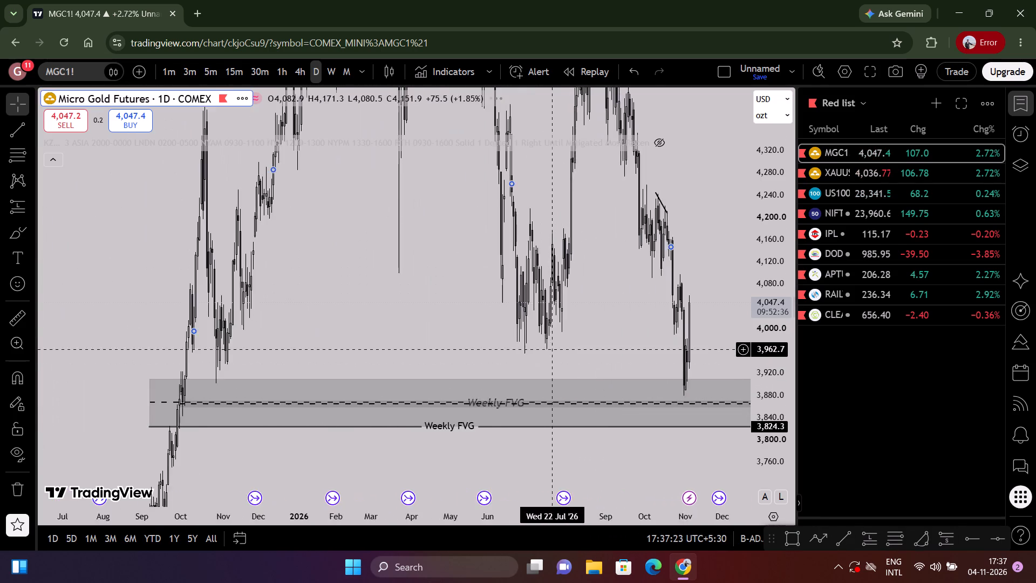
pyautogui.moveTo(592, 343); pyautogui.dragTo(653, 306)
pyautogui.scroll(3, 655, 302)
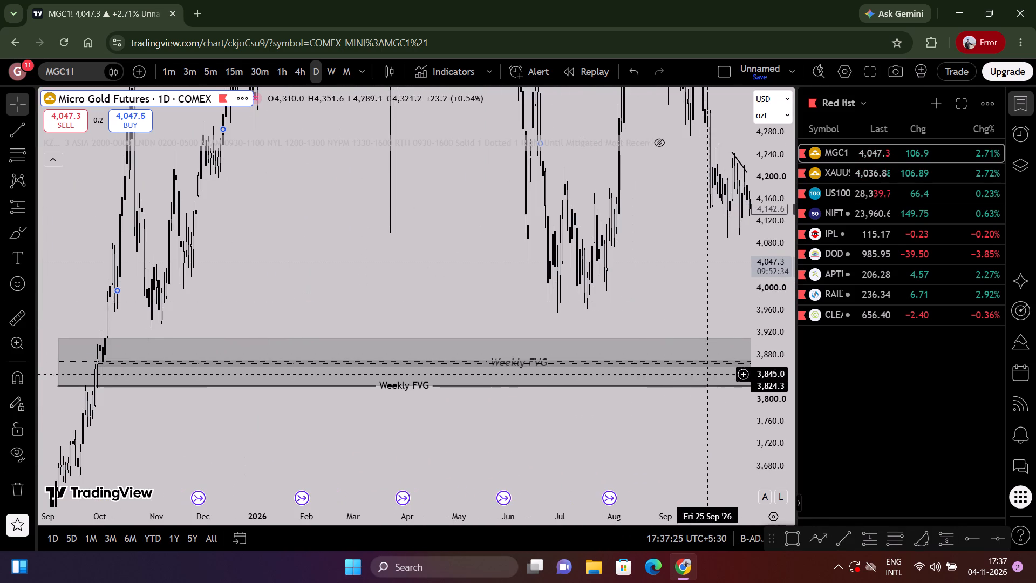
pyautogui.moveTo(758, 409); pyautogui.dragTo(755, 327)
pyautogui.scroll(5, 619, 301)
pyautogui.moveTo(616, 288); pyautogui.dragTo(306, 267)
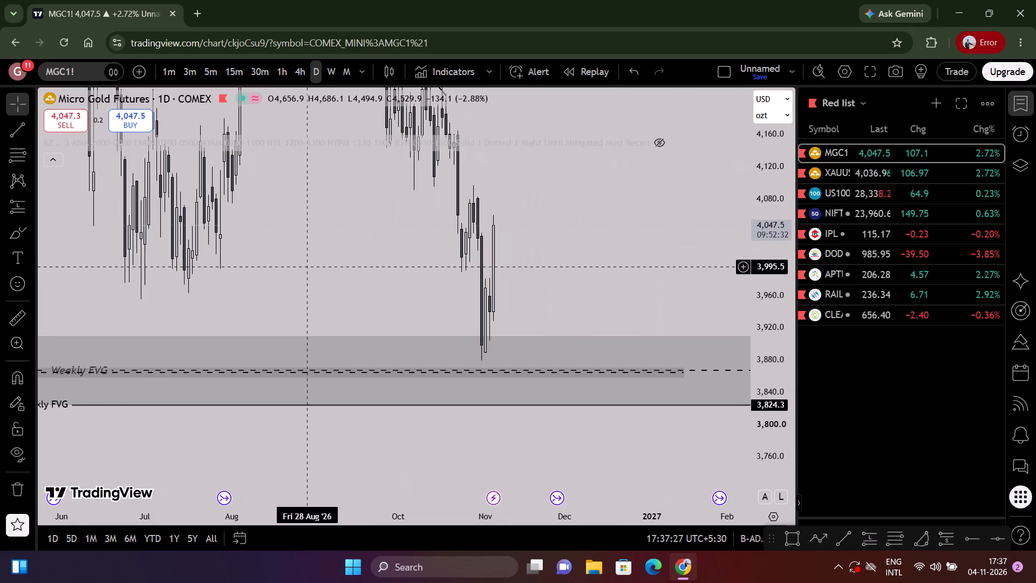
pyautogui.scroll(3, 364, 275)
pyautogui.scroll(4, 420, 284)
pyautogui.moveTo(421, 284); pyautogui.dragTo(739, 301)
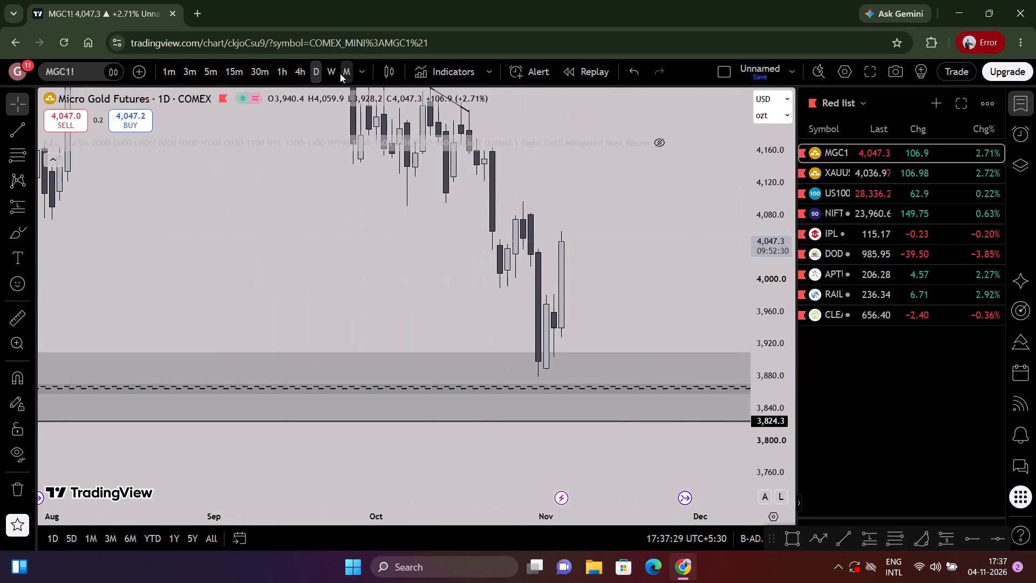
pyautogui.click(329, 71)
pyautogui.click(315, 71)
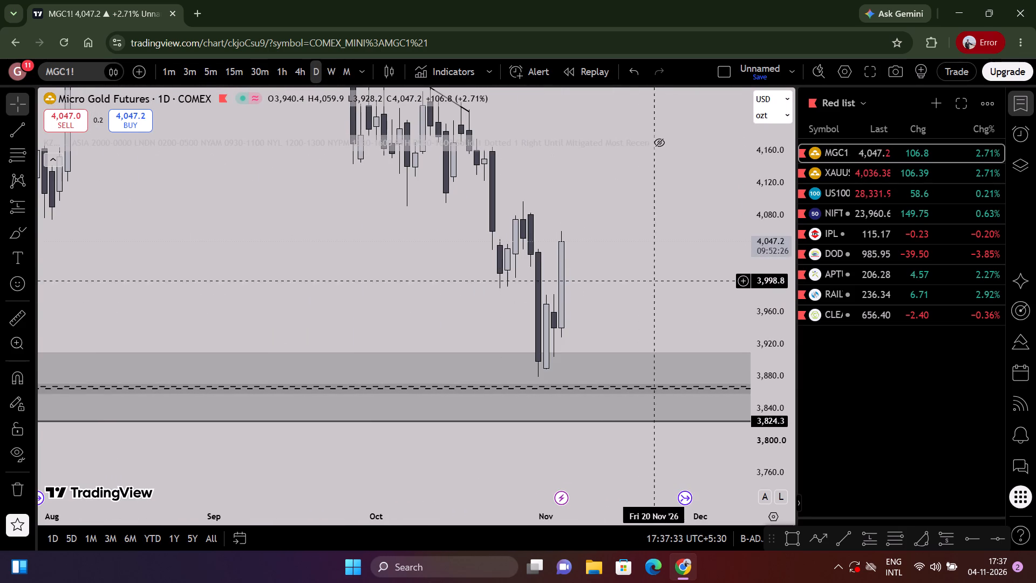
pyautogui.scroll(-2, 658, 294)
pyautogui.scroll(3, 658, 301)
pyautogui.scroll(-8, 645, 288)
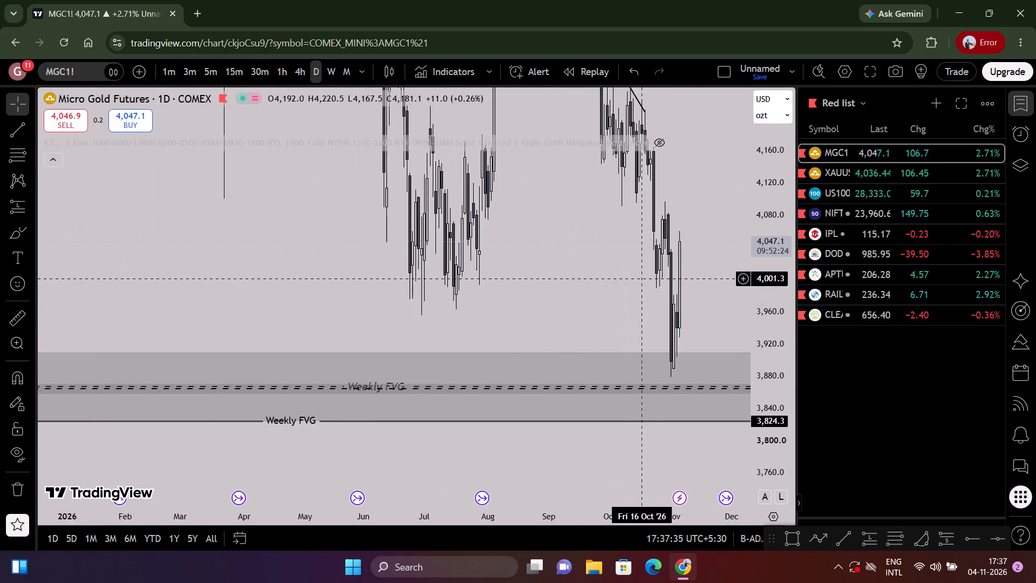
pyautogui.scroll(-9, 642, 278)
pyautogui.scroll(10, 642, 278)
pyautogui.scroll(-3, 643, 281)
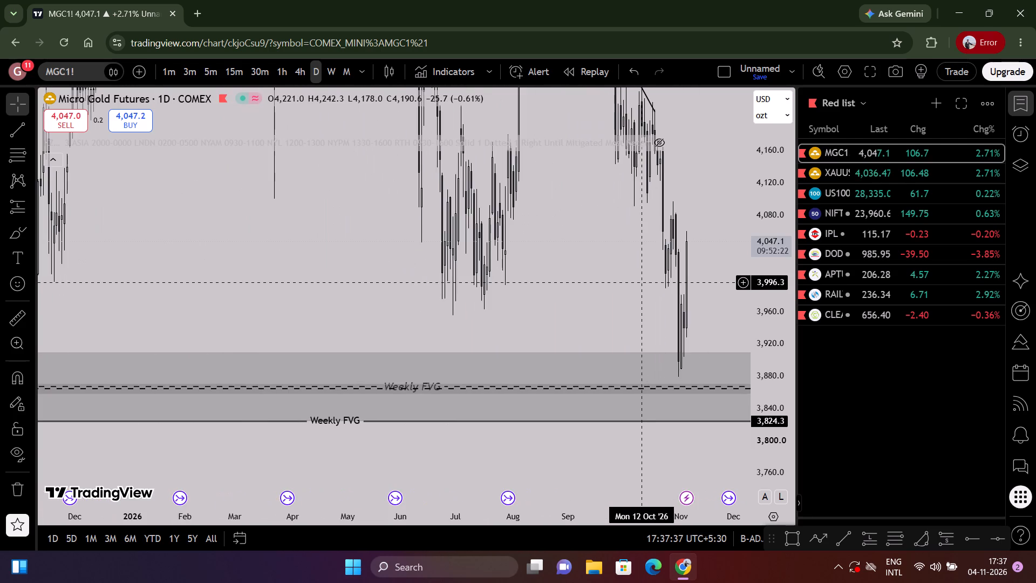
pyautogui.scroll(-2, 647, 296)
pyautogui.scroll(15, 641, 323)
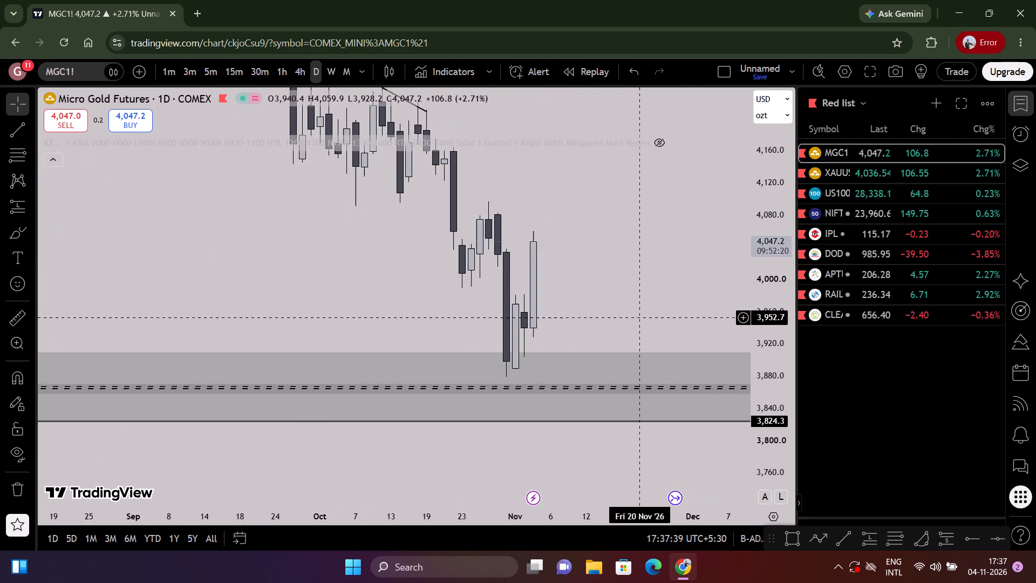
pyautogui.moveTo(644, 297); pyautogui.dragTo(616, 413)
# Compare the weekly, monthly, 1-hour and 15-minute timeframes, and return to the daily timeframe to examine the latest candles.
pyautogui.click(333, 74)
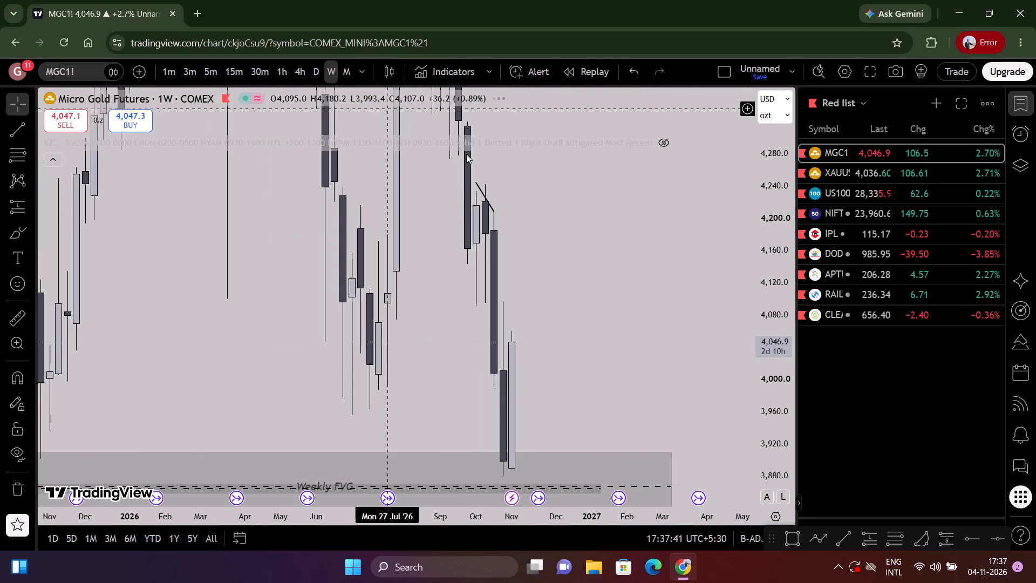
pyautogui.moveTo(761, 244); pyautogui.dragTo(690, 362)
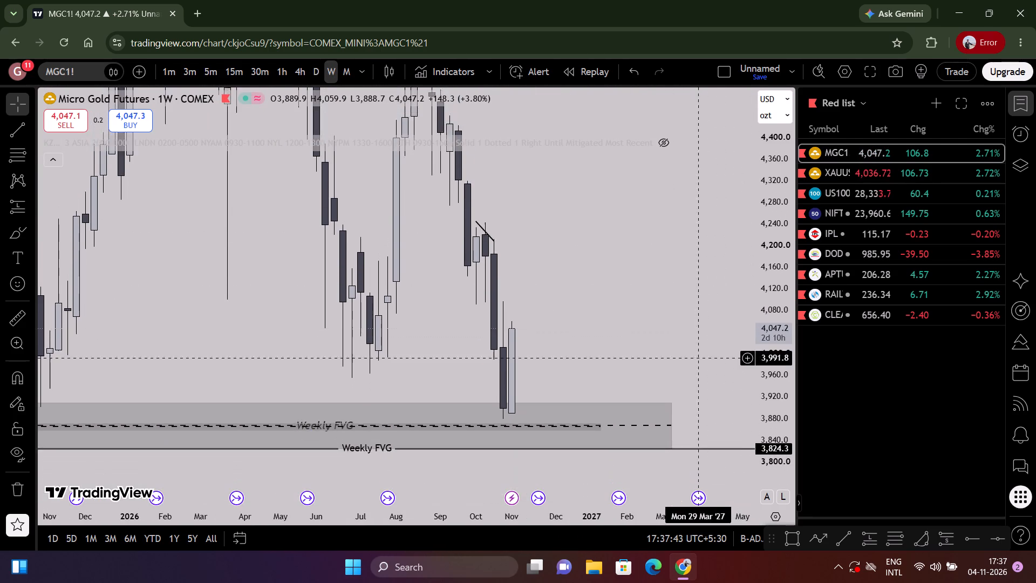
pyautogui.moveTo(690, 362); pyautogui.dragTo(685, 363)
pyautogui.scroll(-2, 618, 311)
pyautogui.moveTo(621, 302); pyautogui.dragTo(642, 221)
pyautogui.click(345, 71)
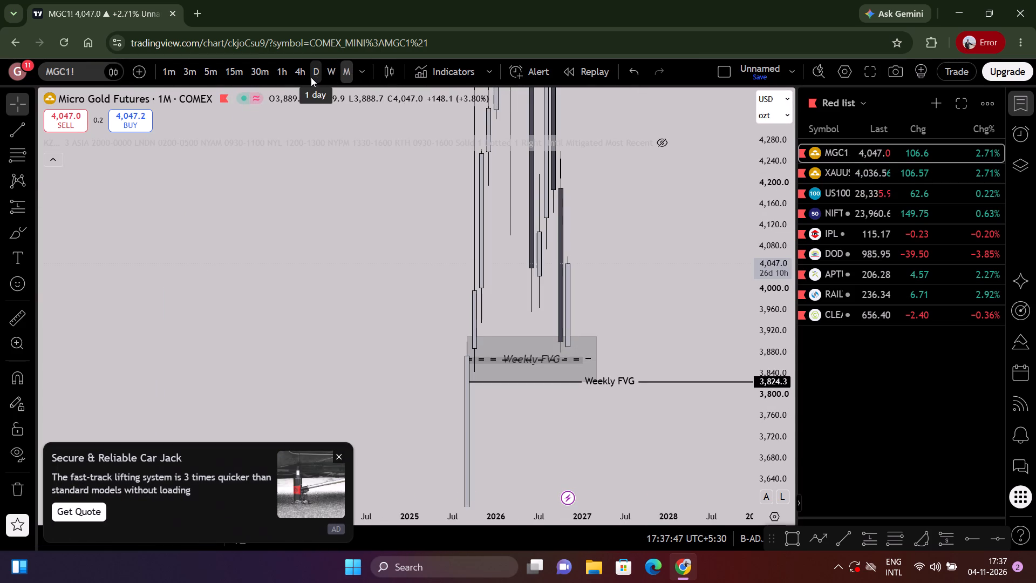
pyautogui.click(311, 77)
pyautogui.click(281, 78)
pyautogui.click(236, 70)
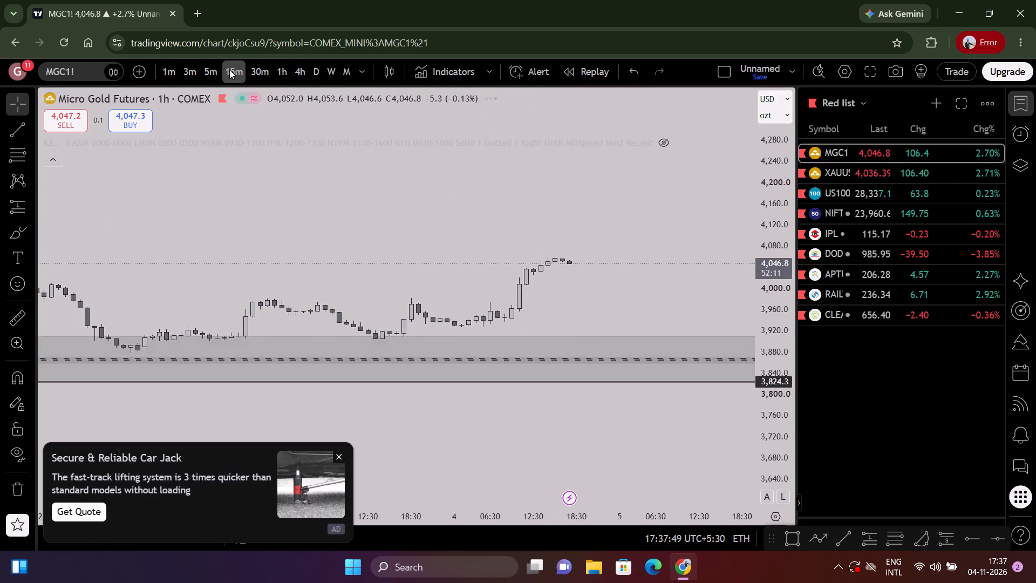
pyautogui.scroll(-6, 570, 283)
pyautogui.click(310, 69)
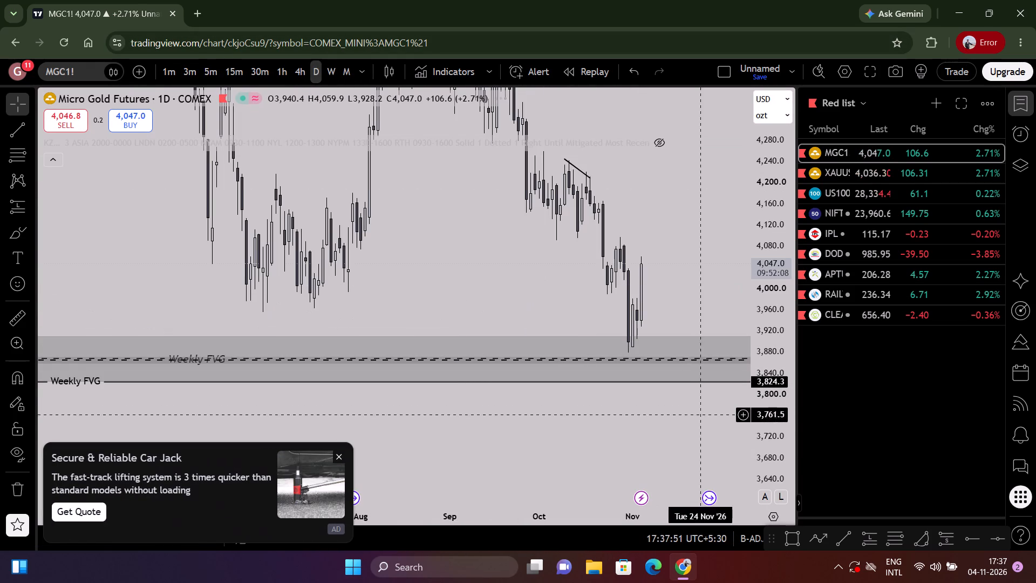
pyautogui.moveTo(773, 421); pyautogui.dragTo(779, 412)
pyautogui.moveTo(783, 388); pyautogui.dragTo(780, 343)
pyautogui.scroll(7, 644, 248)
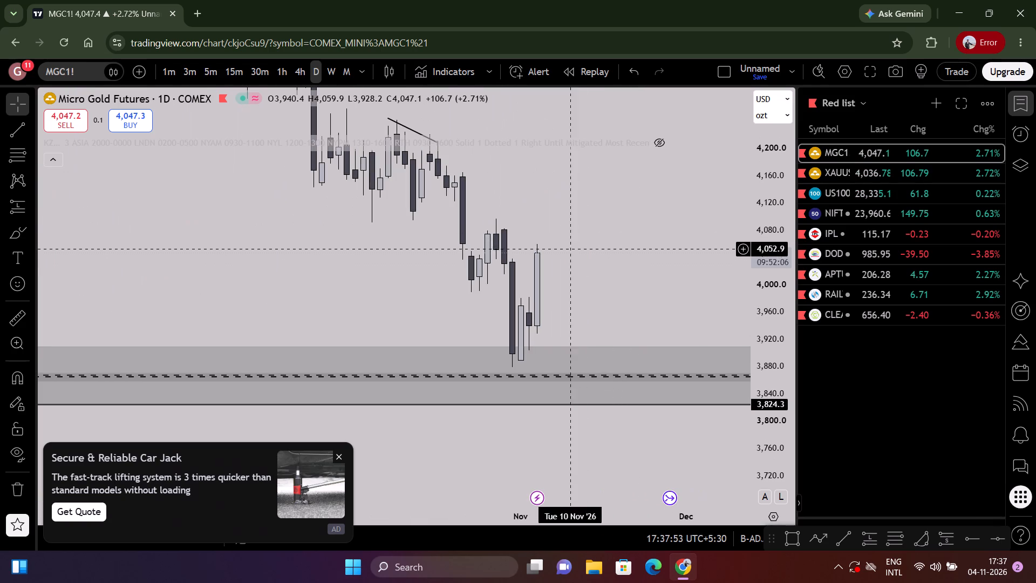
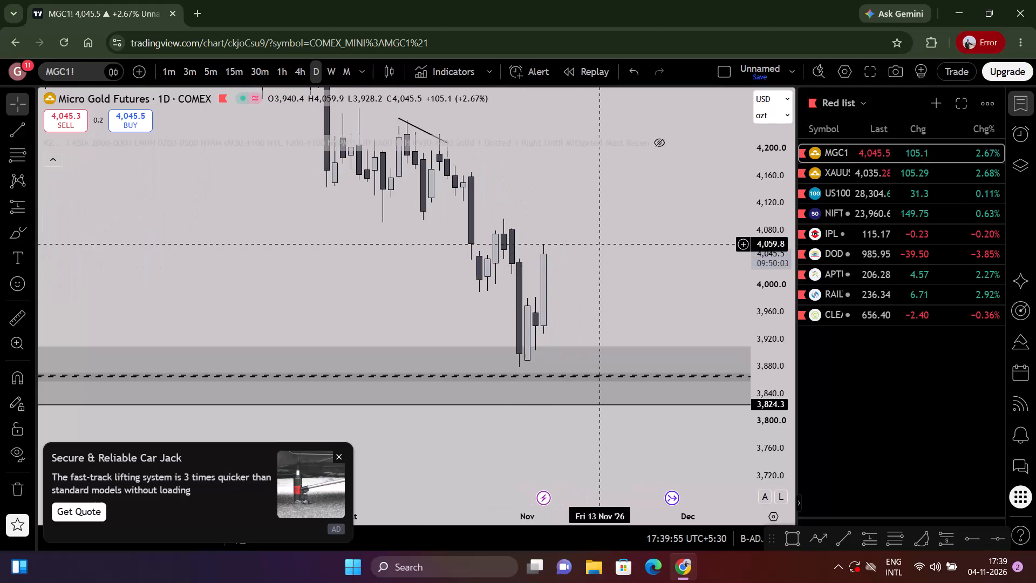
# Draw a horizontal ray at 4,082.7 starting from the top of the late-October candle before the sharp drop.
pyautogui.moveTo(606, 247); pyautogui.dragTo(598, 311)
pyautogui.scroll(-3, 434, 270)
pyautogui.click(746, 365)
pyautogui.moveTo(764, 354); pyautogui.dragTo(782, 257)
pyautogui.scroll(5, 569, 257)
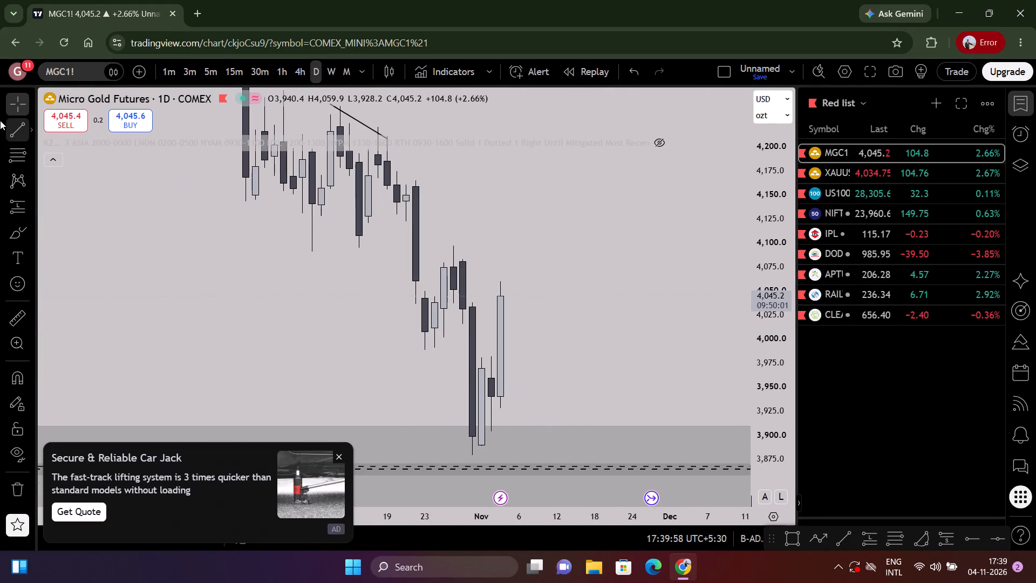
pyautogui.click(29, 124)
pyautogui.click(73, 255)
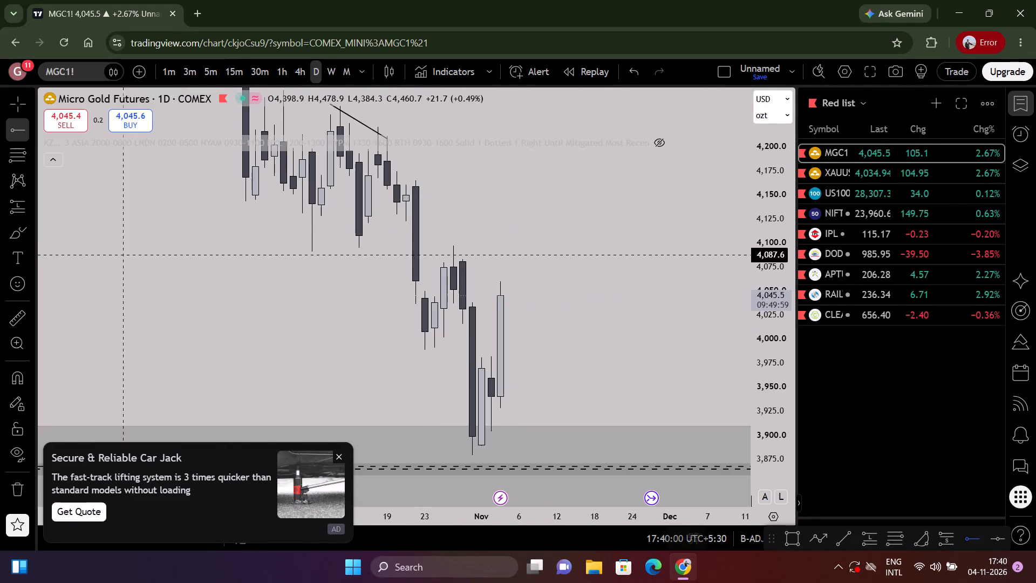
pyautogui.click(459, 259)
pyautogui.click(481, 279)
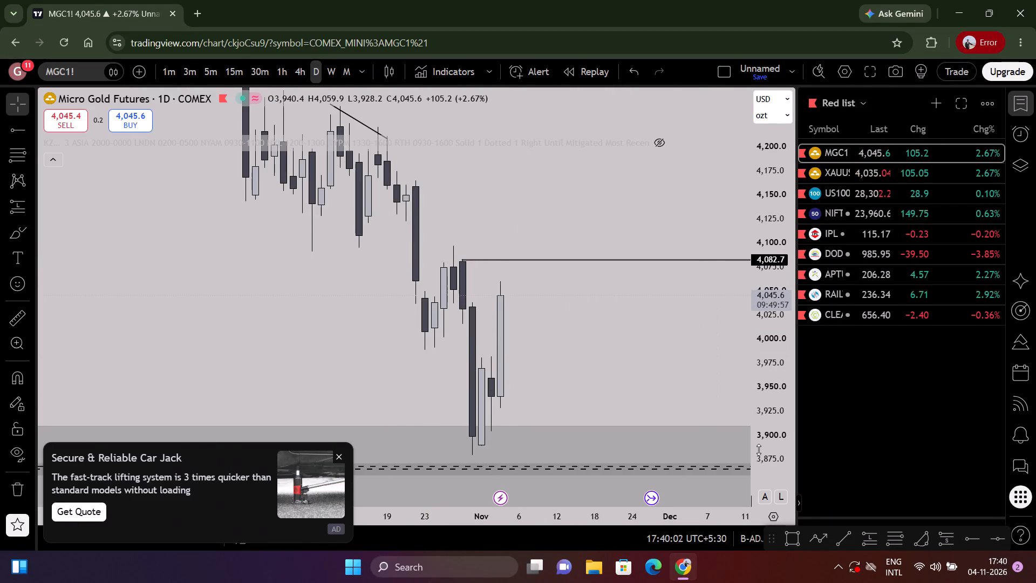
pyautogui.moveTo(764, 446); pyautogui.dragTo(749, 16)
pyautogui.moveTo(581, 166); pyautogui.dragTo(584, 322)
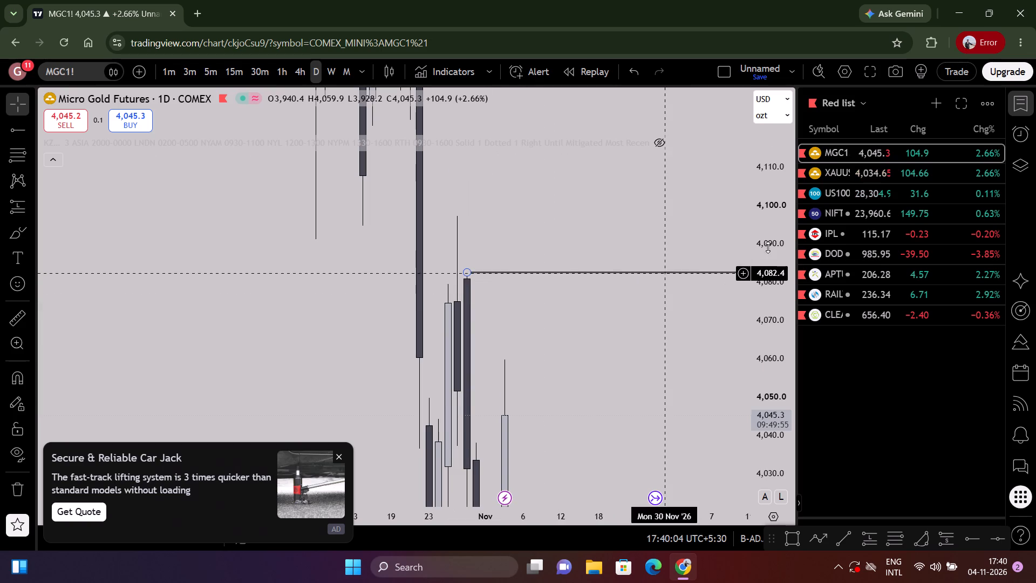
# Reposition the short descending trend line above the October highs, running from about 4,250 on 9 October to about 4,181 on 27 October.
pyautogui.moveTo(759, 220); pyautogui.dragTo(696, 536)
pyautogui.scroll(-7, 662, 257)
pyautogui.scroll(2, 573, 177)
pyautogui.moveTo(495, 184); pyautogui.dragTo(500, 181)
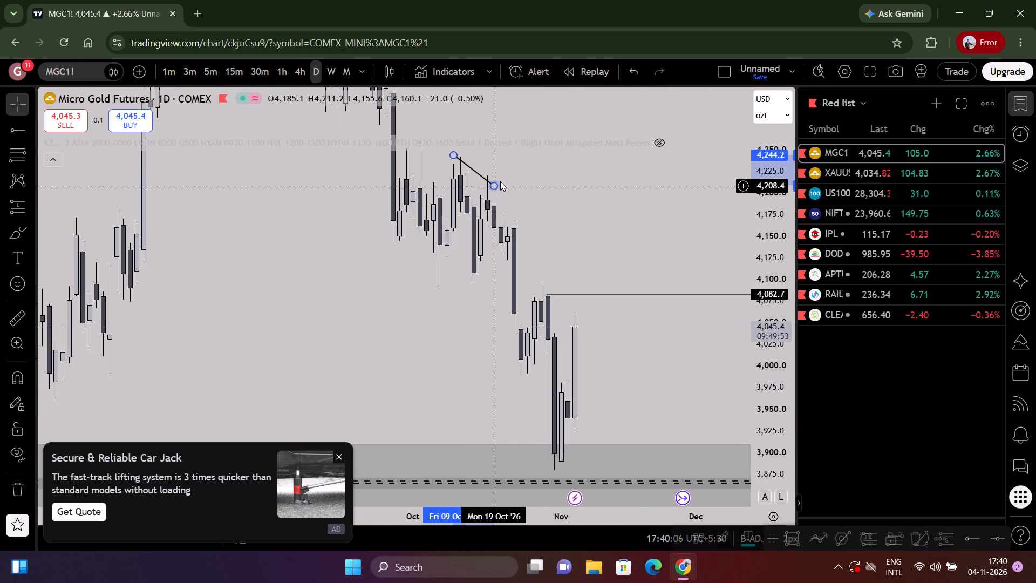
pyautogui.moveTo(500, 181); pyautogui.dragTo(509, 193)
pyautogui.moveTo(490, 184); pyautogui.dragTo(495, 167)
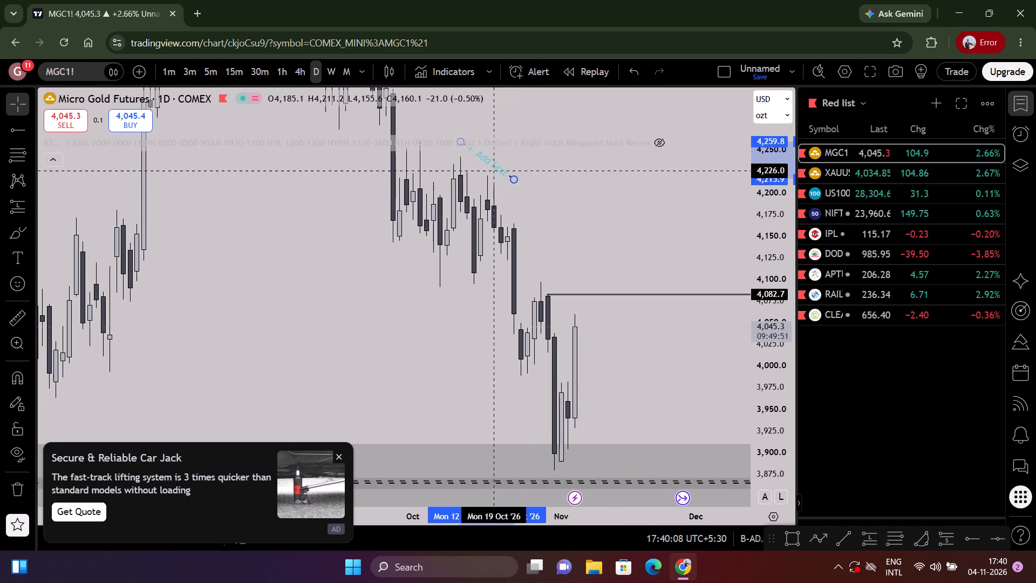
pyautogui.moveTo(495, 167); pyautogui.dragTo(489, 178)
pyautogui.click(534, 201)
pyautogui.moveTo(511, 187); pyautogui.dragTo(533, 209)
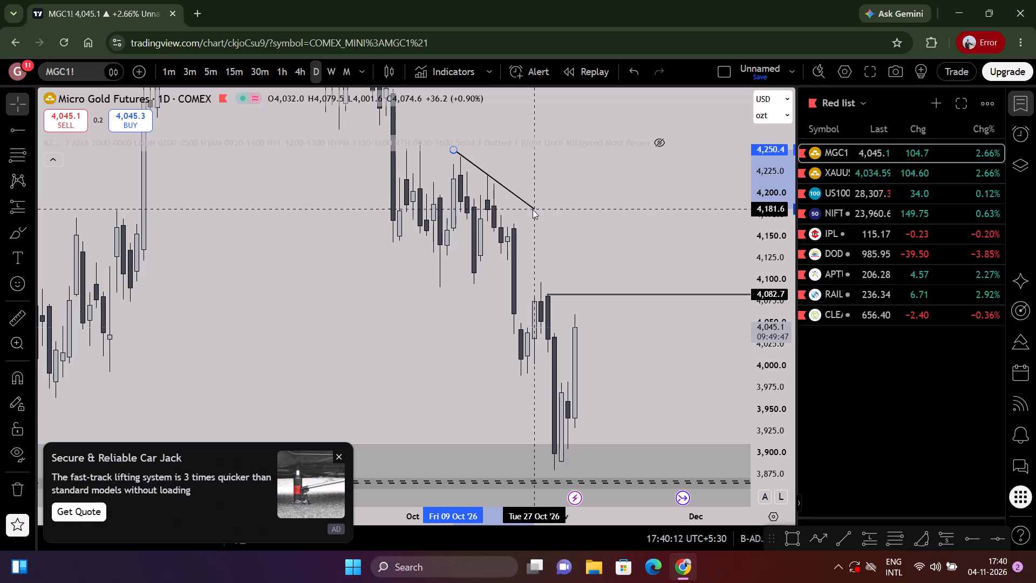
pyautogui.moveTo(533, 209); pyautogui.dragTo(533, 212)
pyautogui.click(636, 242)
# On the 4-hour timeframe, draw a rectangle zone between about 4,005 and 3,998, extending from the 23 October lows past the latest candles.
pyautogui.moveTo(633, 245); pyautogui.dragTo(632, 151)
pyautogui.scroll(-2, 615, 222)
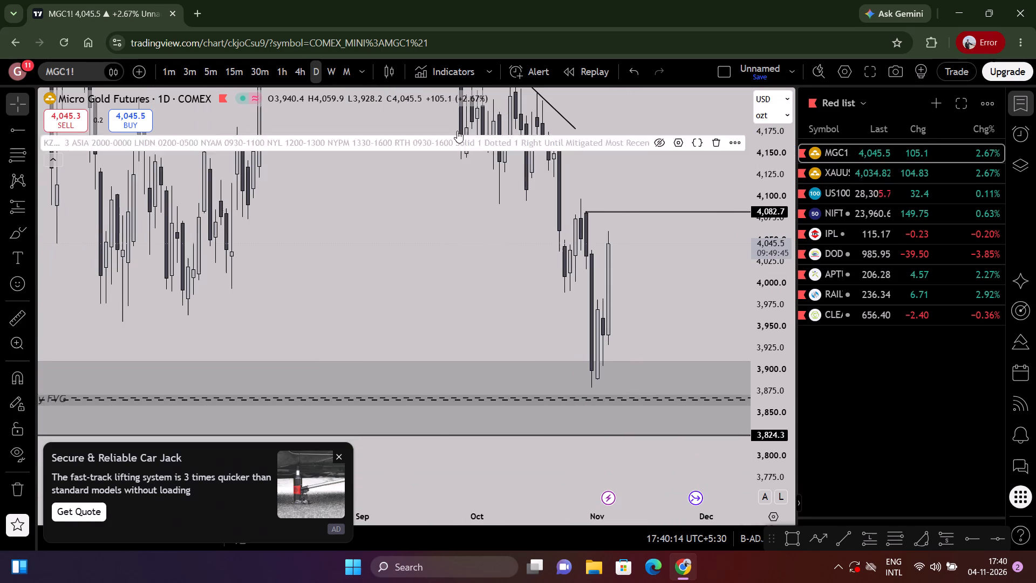
pyautogui.click(298, 70)
pyautogui.scroll(-4, 665, 343)
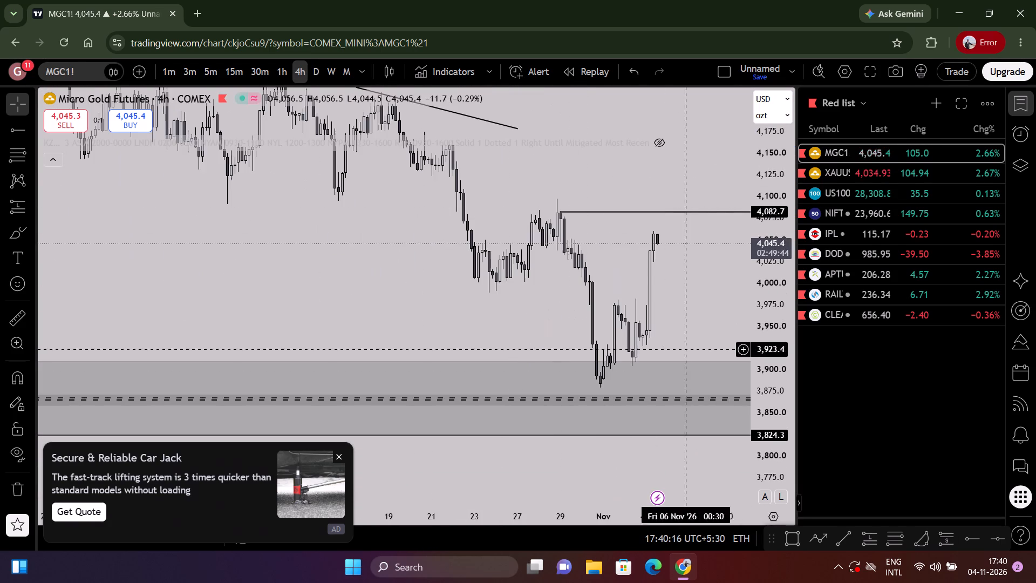
pyautogui.moveTo(761, 378); pyautogui.dragTo(738, 157)
pyautogui.scroll(4, 635, 246)
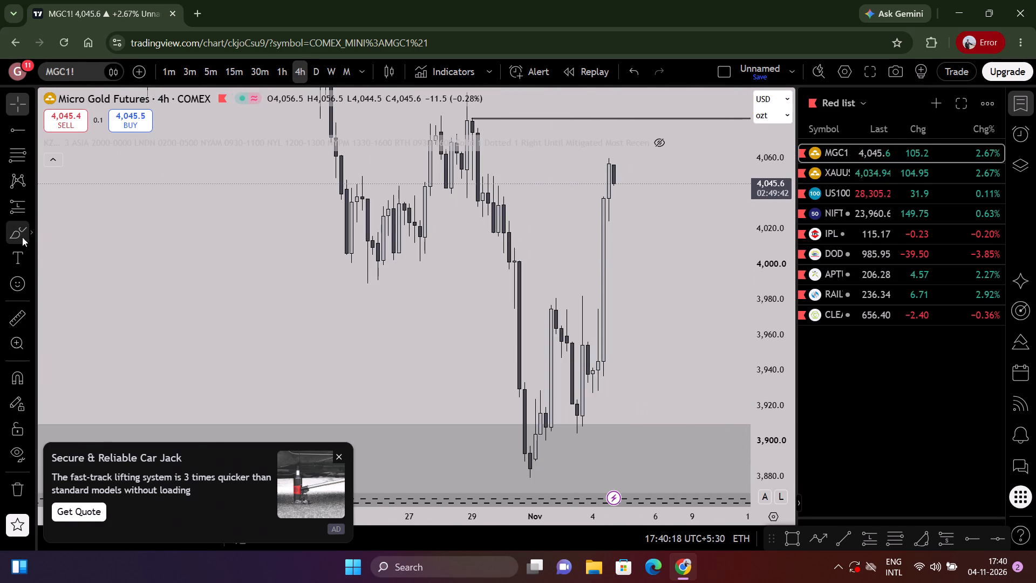
pyautogui.click(34, 227)
pyautogui.click(95, 304)
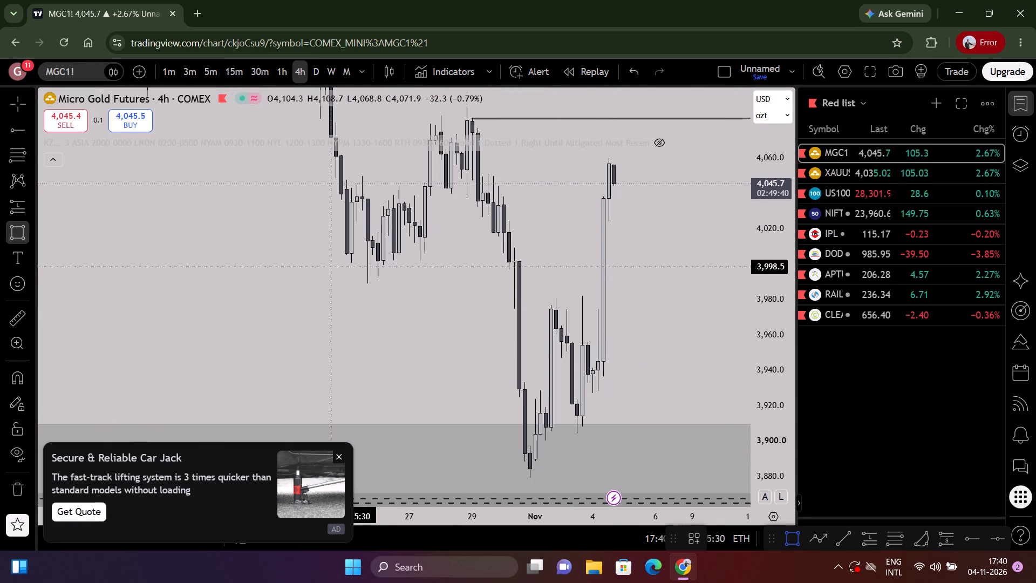
pyautogui.click(342, 255)
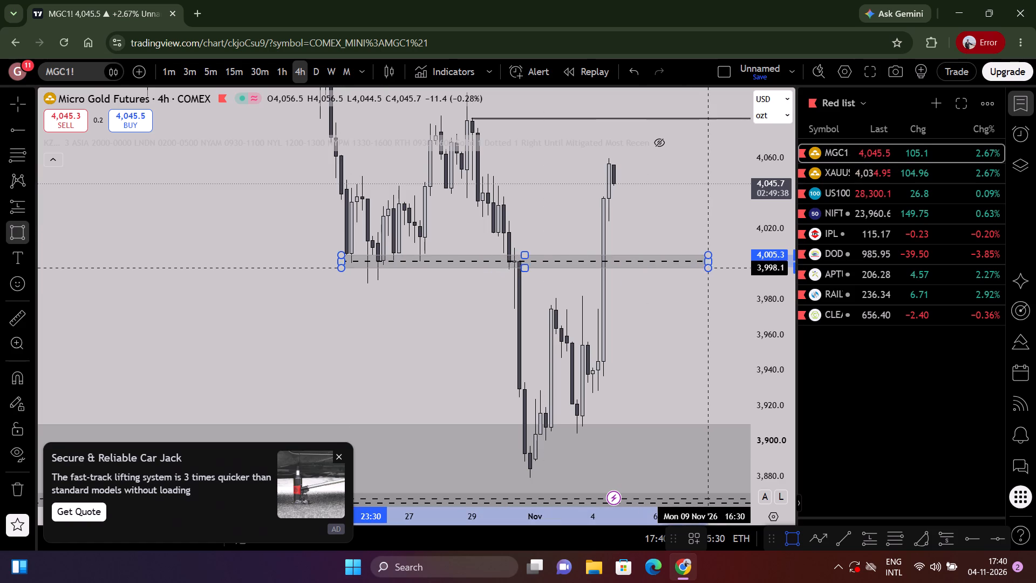
pyautogui.click(740, 267)
pyautogui.click(657, 330)
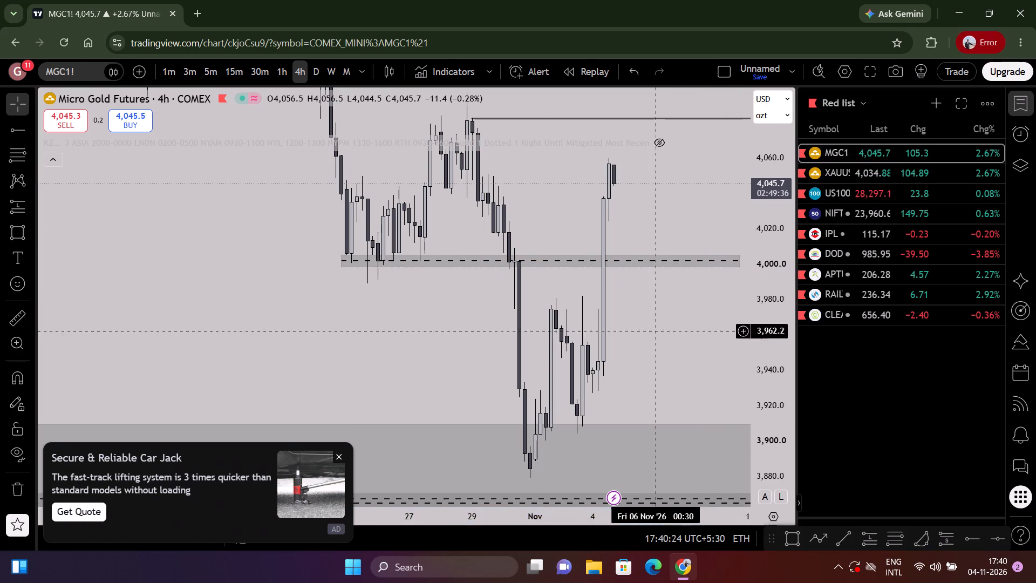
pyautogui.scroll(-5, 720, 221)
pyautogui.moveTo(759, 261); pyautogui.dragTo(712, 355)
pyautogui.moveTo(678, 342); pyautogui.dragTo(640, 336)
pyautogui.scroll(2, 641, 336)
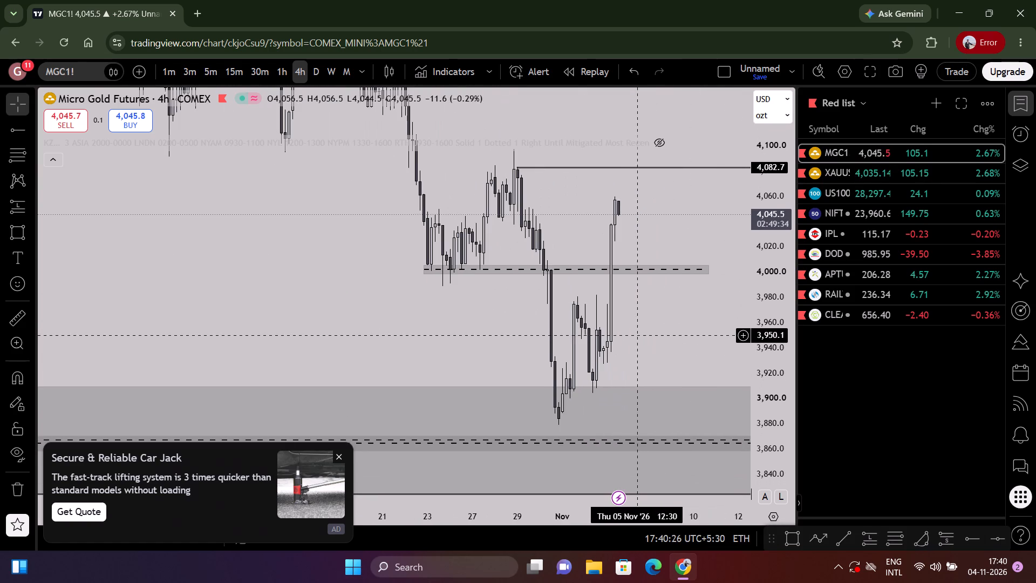
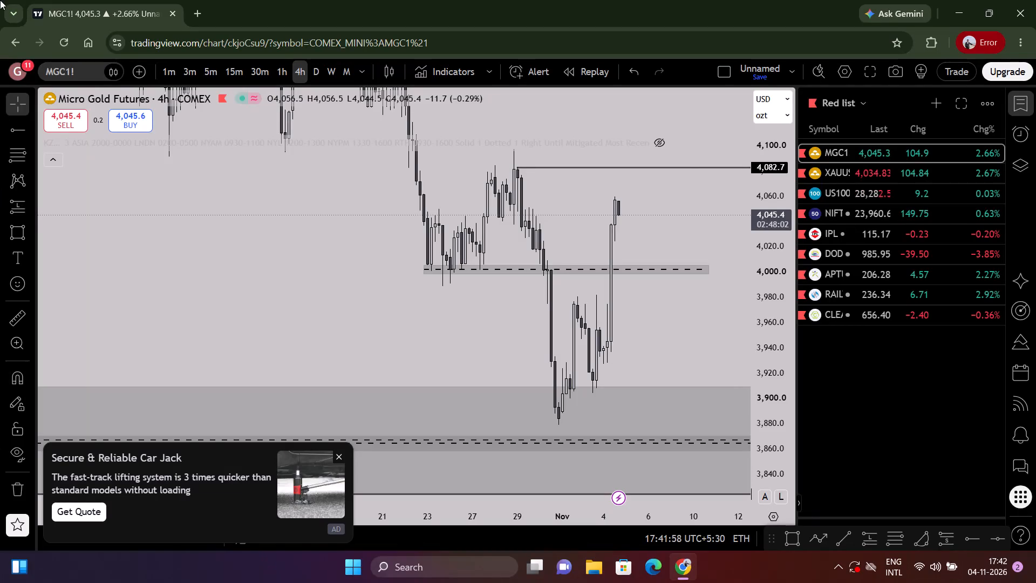
# Examine the recent 4-hour price action between the 4,082.7 ray and the zone around 4,000.
pyautogui.scroll(-1, 565, 189)
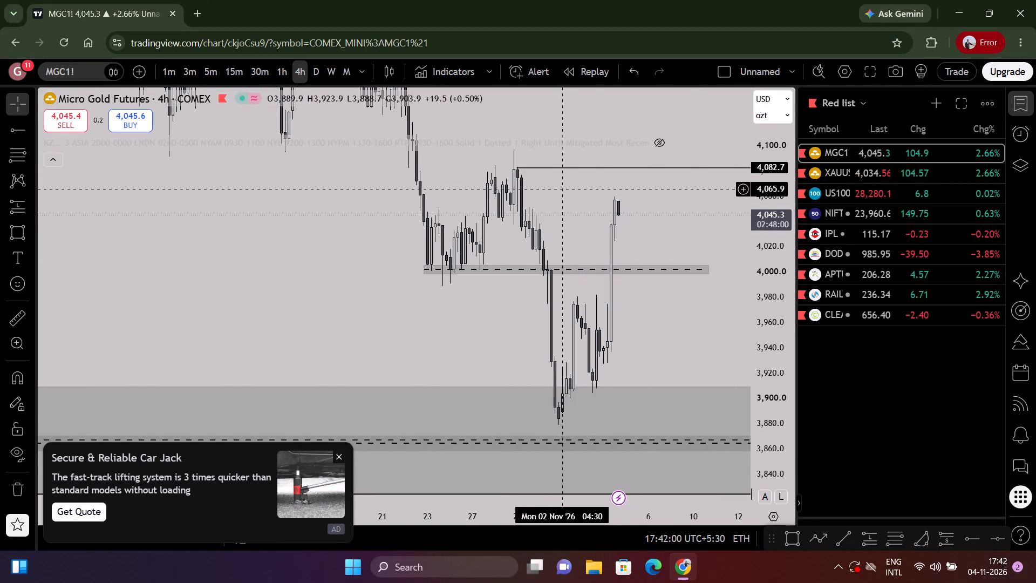
pyautogui.scroll(-1, 566, 189)
pyautogui.scroll(3, 596, 218)
pyautogui.moveTo(603, 224); pyautogui.dragTo(585, 399)
pyautogui.moveTo(778, 444); pyautogui.dragTo(768, 224)
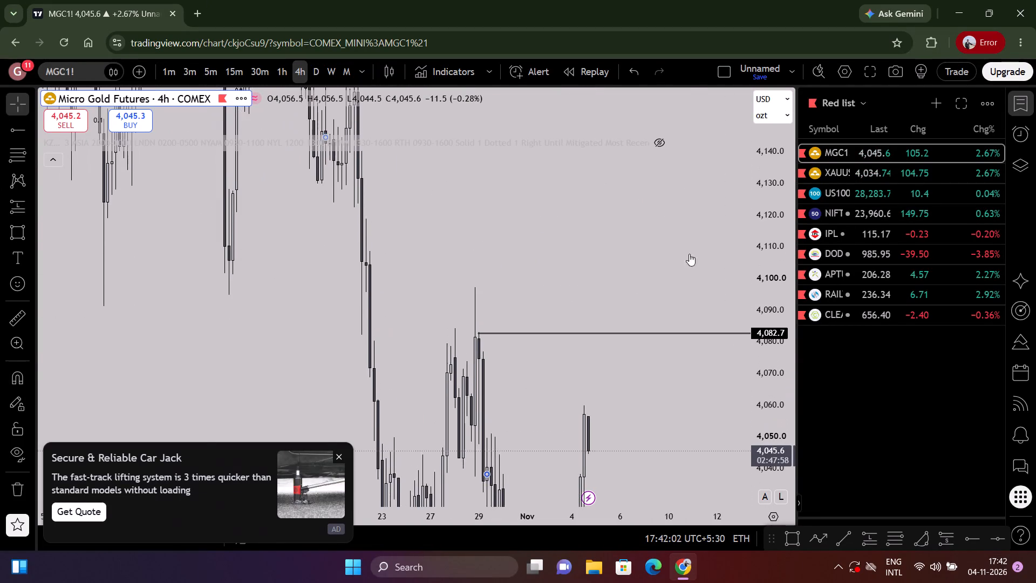
pyautogui.scroll(4, 491, 360)
pyautogui.moveTo(479, 394); pyautogui.dragTo(559, 135)
pyautogui.scroll(-3, 552, 283)
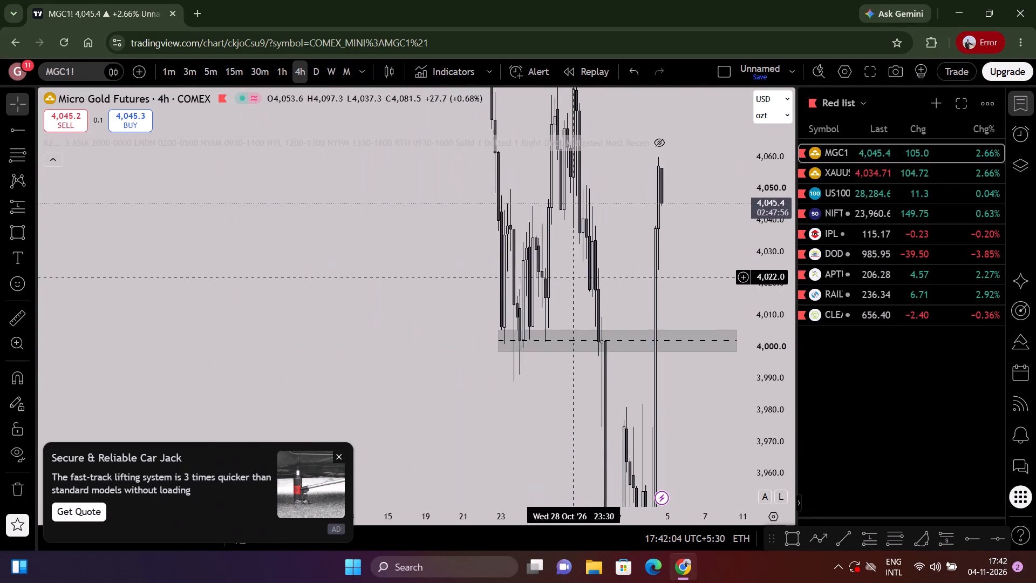
pyautogui.scroll(-4, 620, 277)
pyautogui.scroll(4, 630, 292)
pyautogui.moveTo(701, 259); pyautogui.dragTo(692, 365)
pyautogui.moveTo(780, 246); pyautogui.dragTo(759, 374)
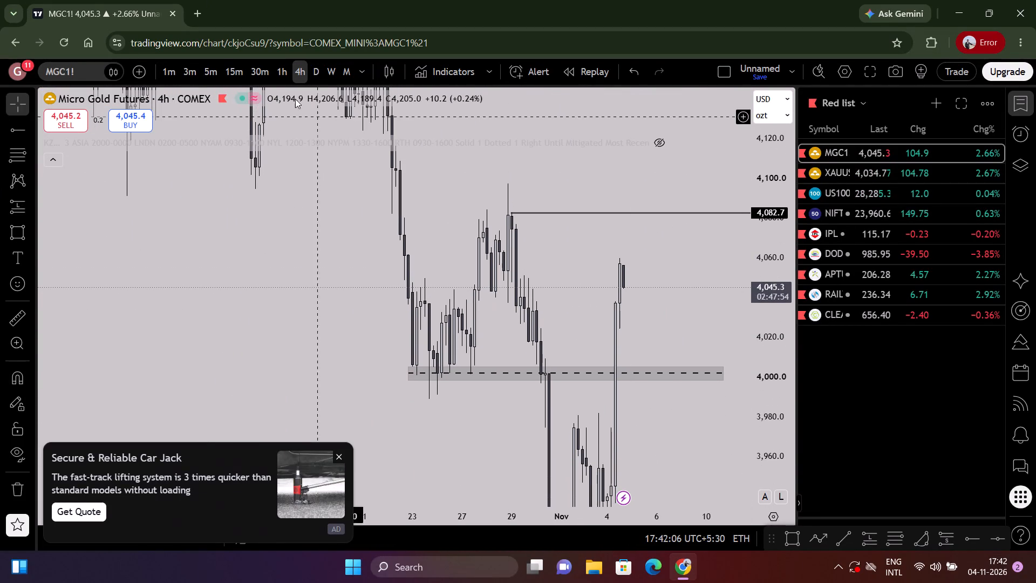
pyautogui.scroll(-5, 409, 223)
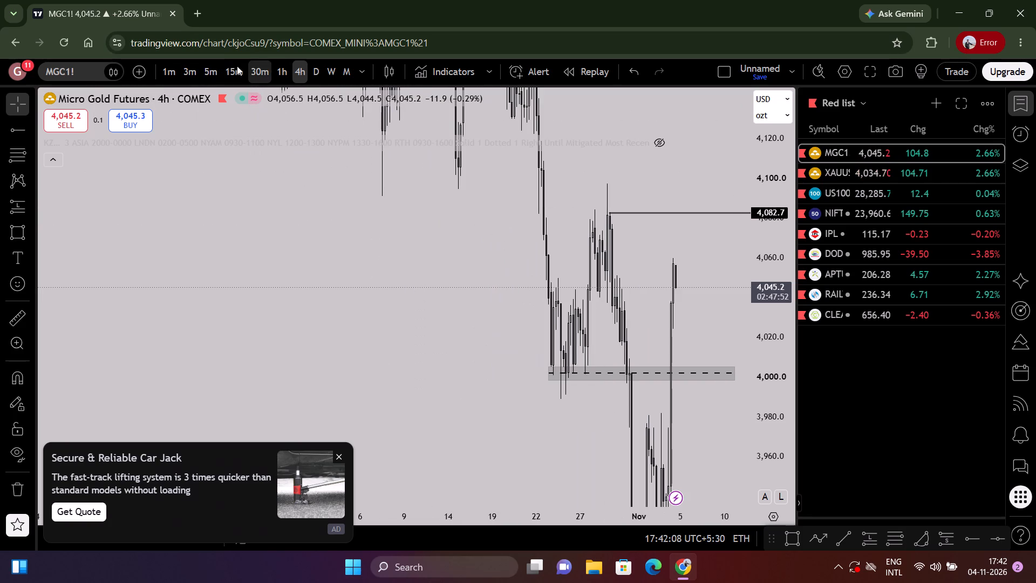
pyautogui.scroll(7, 572, 337)
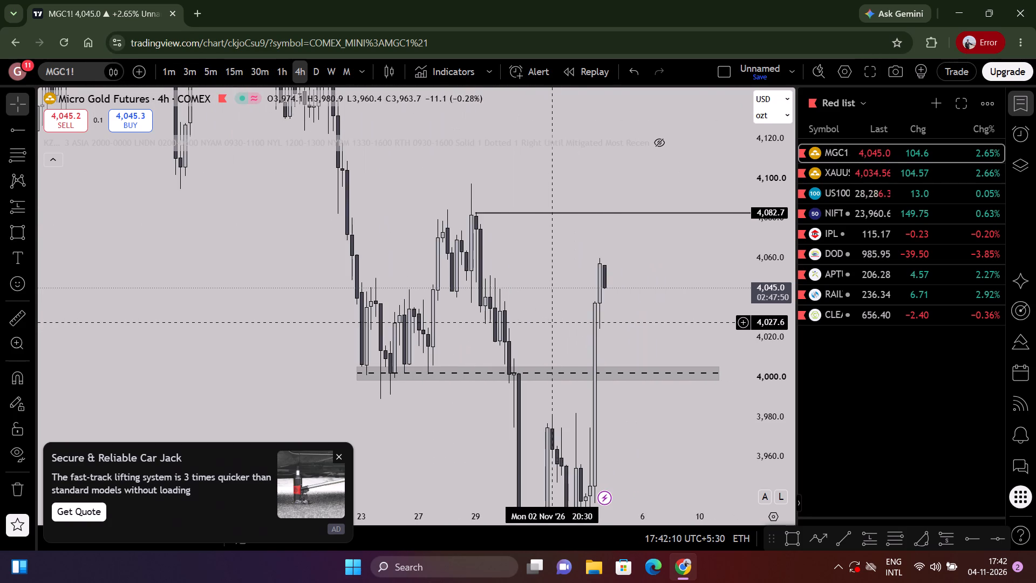
pyautogui.click(537, 177)
pyautogui.moveTo(599, 203); pyautogui.dragTo(597, 186)
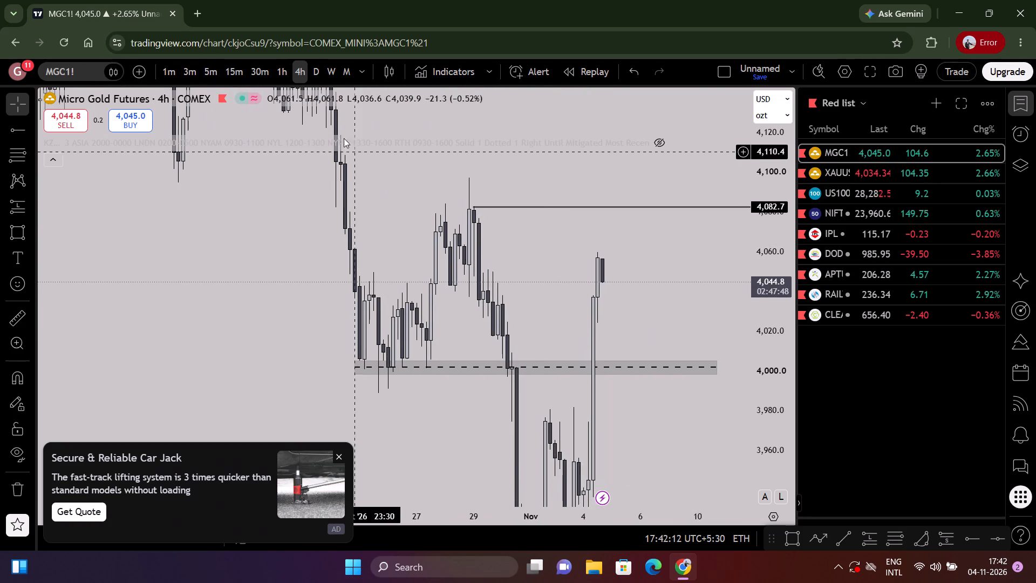
# Examine the 1-hour price action from the late-October decline through the early-November lows to the latest rally.
pyautogui.click(281, 74)
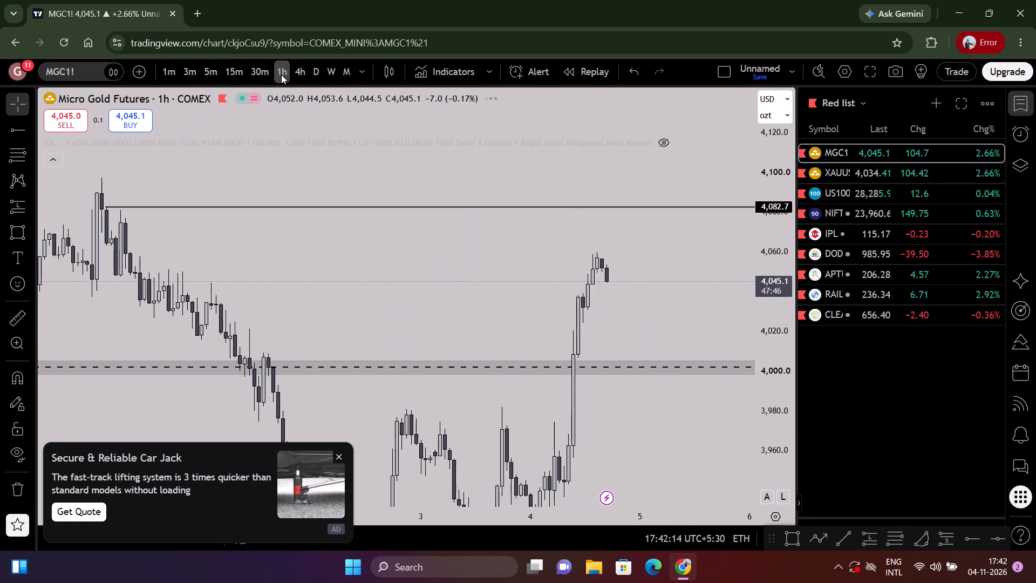
pyautogui.scroll(-2, 610, 329)
pyautogui.moveTo(624, 321); pyautogui.dragTo(633, 201)
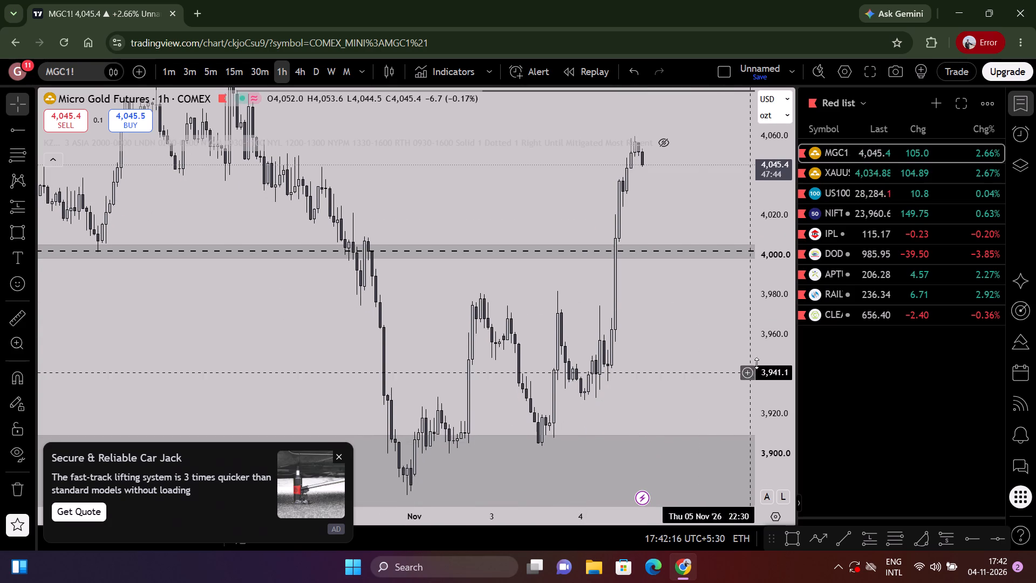
pyautogui.moveTo(764, 348); pyautogui.dragTo(673, 310)
pyautogui.scroll(-4, 662, 319)
pyautogui.scroll(3, 662, 319)
pyautogui.moveTo(643, 323); pyautogui.dragTo(645, 309)
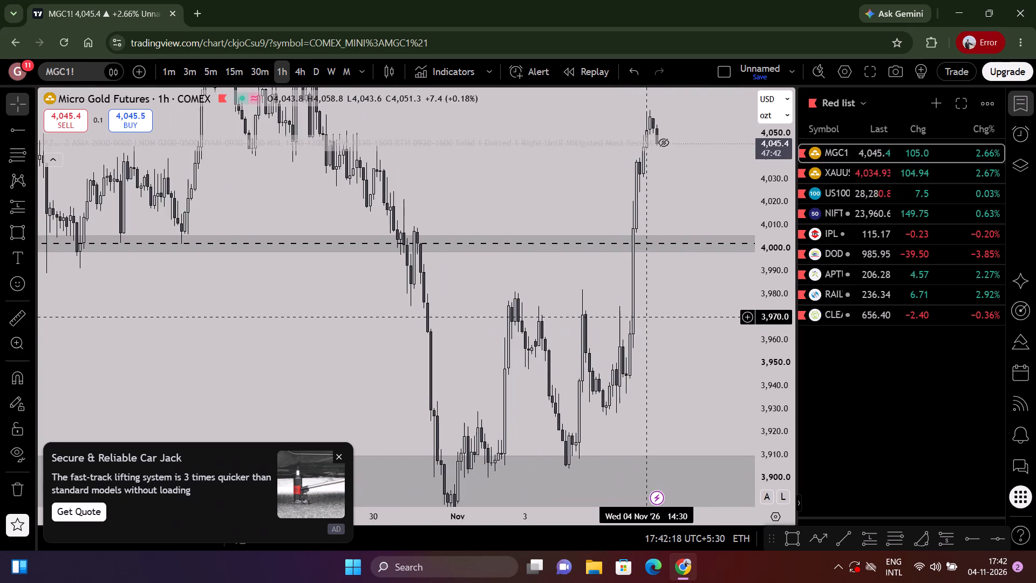
pyautogui.moveTo(645, 309); pyautogui.dragTo(652, 185)
pyautogui.moveTo(769, 376); pyautogui.dragTo(757, 317)
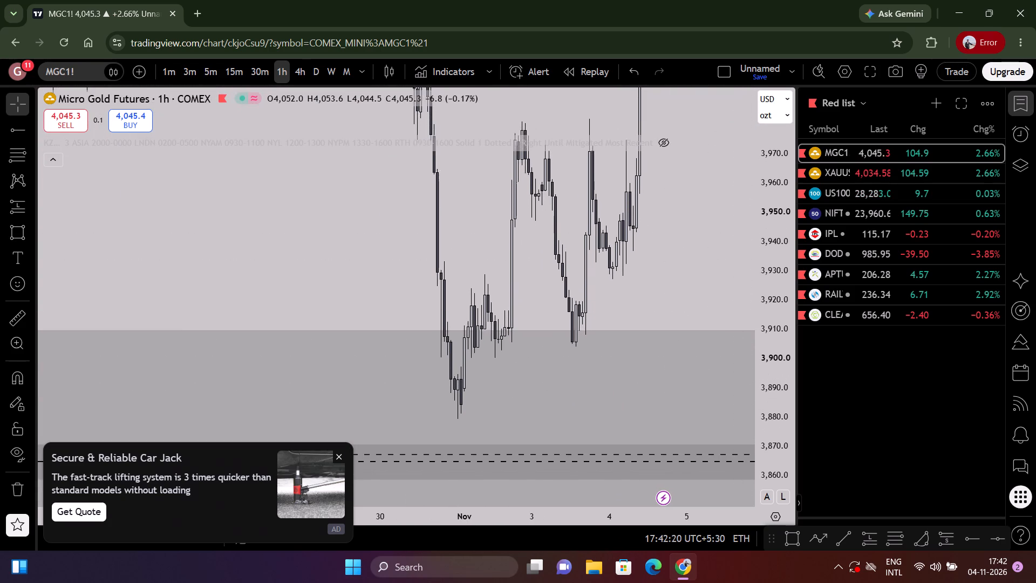
pyautogui.scroll(2, 730, 310)
pyautogui.scroll(-1, 633, 265)
pyautogui.moveTo(633, 265); pyautogui.dragTo(634, 338)
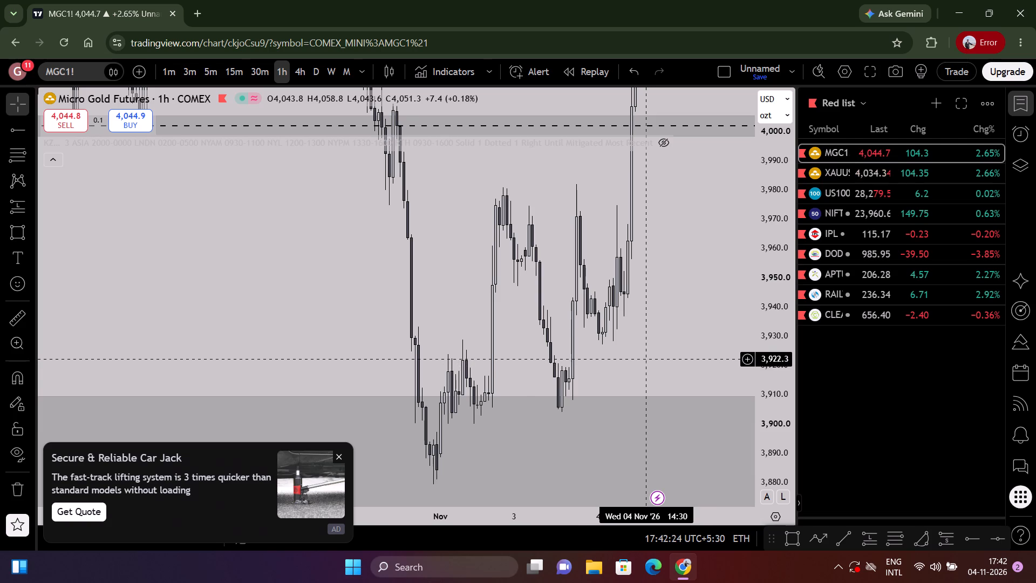
pyautogui.scroll(3, 627, 331)
pyautogui.scroll(-5, 638, 321)
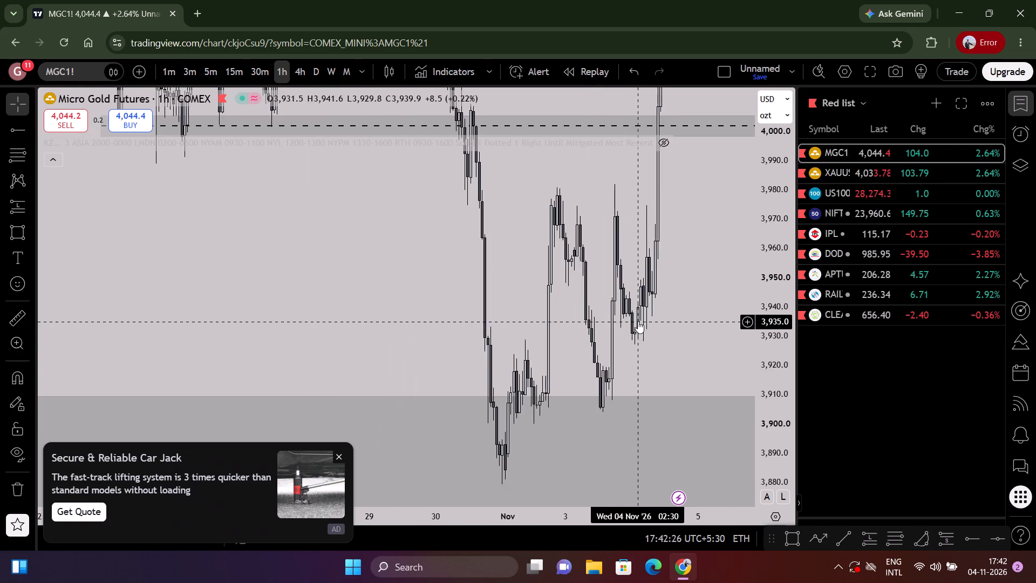
pyautogui.scroll(3, 674, 320)
pyautogui.moveTo(674, 320); pyautogui.dragTo(655, 403)
pyautogui.scroll(-3, 649, 400)
pyautogui.scroll(1, 652, 389)
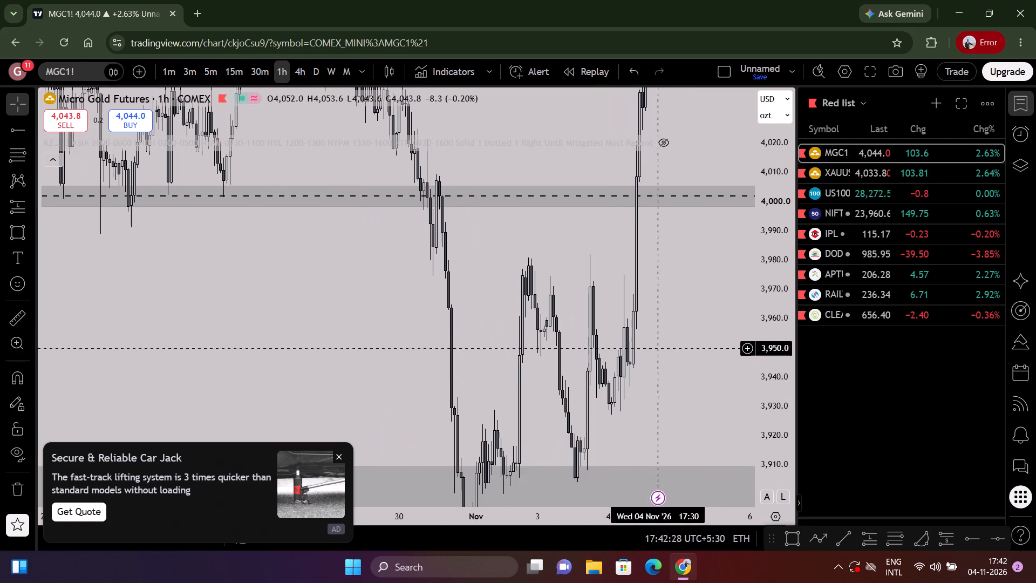
pyautogui.scroll(-1, 637, 337)
pyautogui.moveTo(635, 335); pyautogui.dragTo(614, 428)
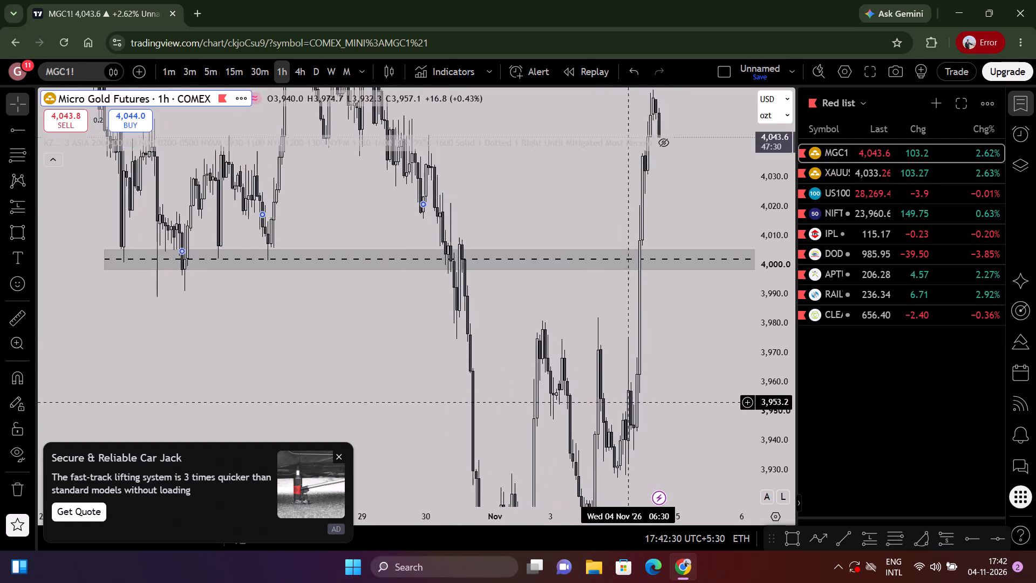
pyautogui.moveTo(614, 428); pyautogui.dragTo(587, 514)
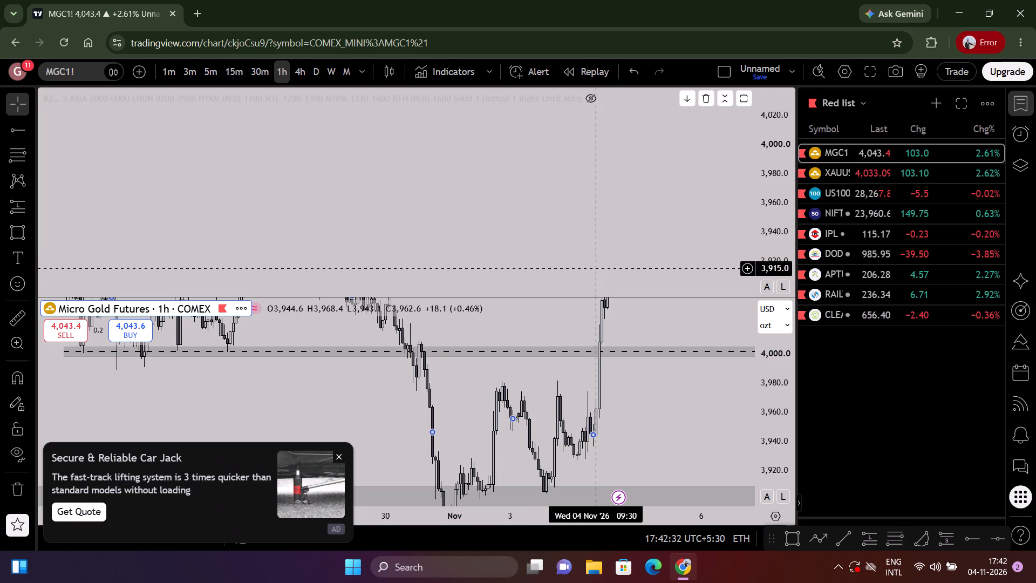
pyautogui.hotkey('ctrl', 'z')
pyautogui.scroll(3, 599, 316)
pyautogui.moveTo(609, 290); pyautogui.dragTo(621, 474)
pyautogui.scroll(-3, 597, 392)
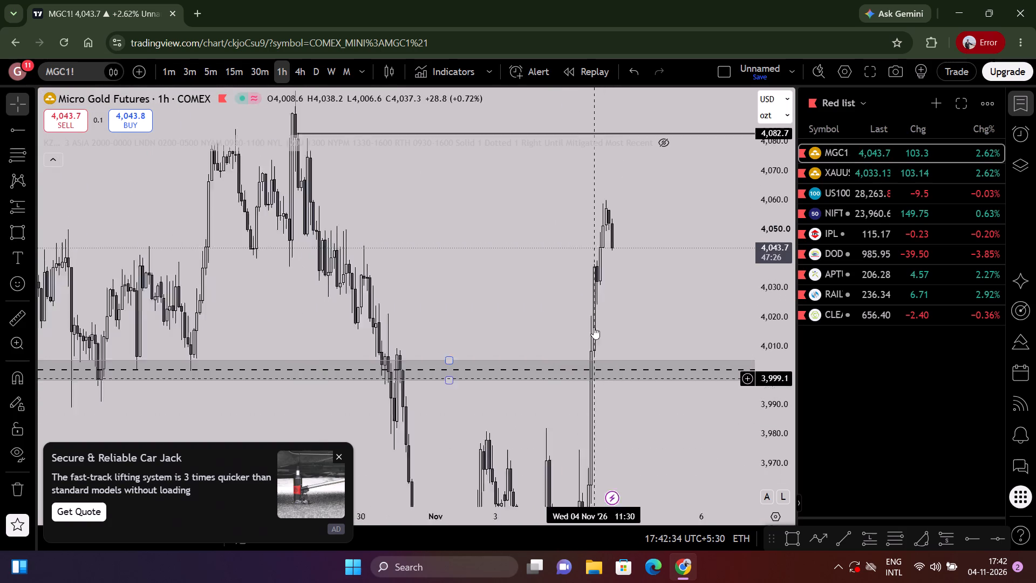
pyautogui.scroll(2, 586, 259)
# On the 15-minute timeframe, draw a descending trend line along the late-October highs from about 4,079 to about 3,996 on 30 October.
pyautogui.click(240, 71)
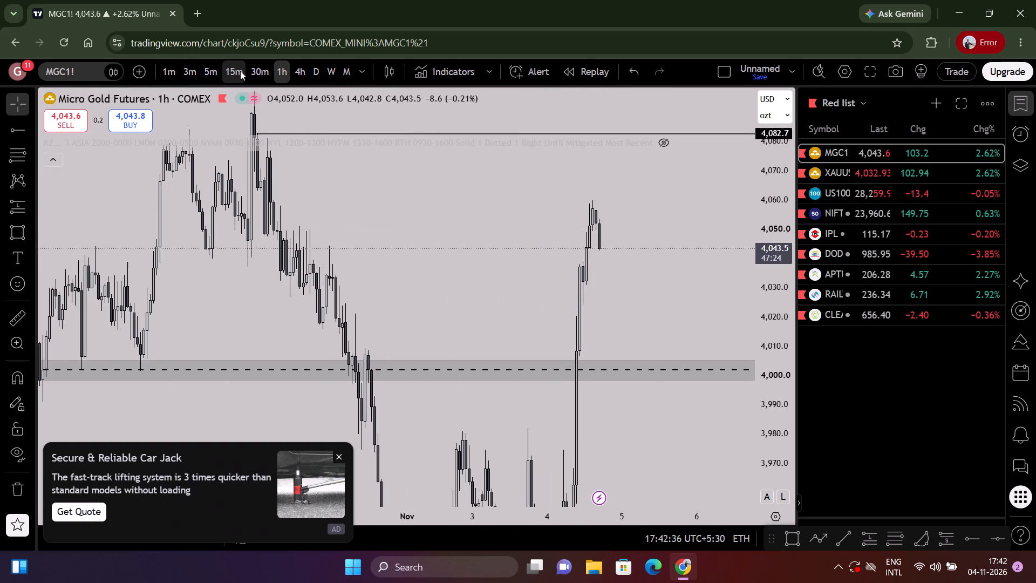
pyautogui.scroll(-10, 420, 250)
pyautogui.moveTo(412, 268); pyautogui.dragTo(673, 284)
pyautogui.scroll(7, 637, 271)
pyautogui.moveTo(588, 289); pyautogui.dragTo(617, 294)
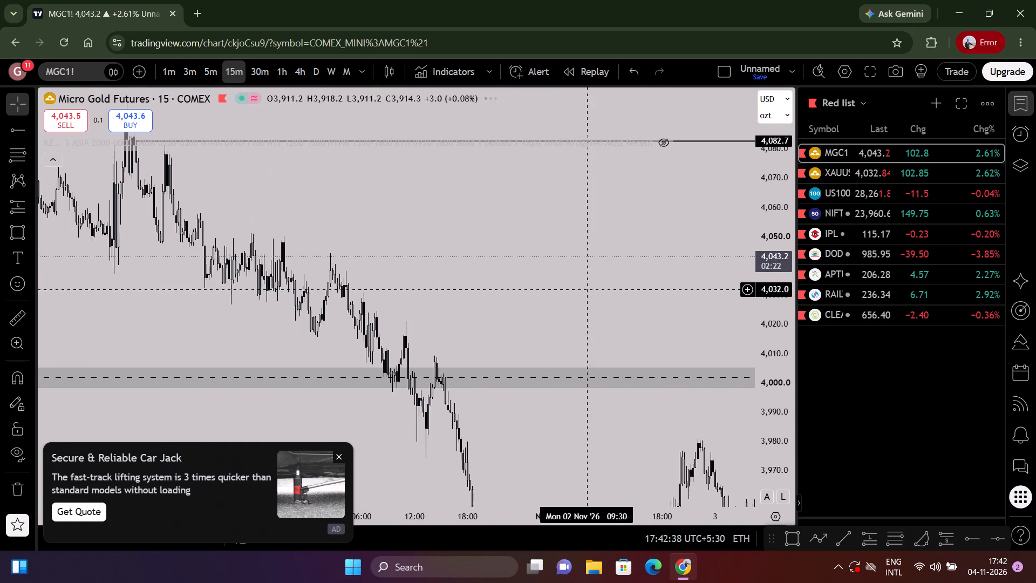
pyautogui.moveTo(617, 294); pyautogui.dragTo(631, 295)
pyautogui.click(30, 127)
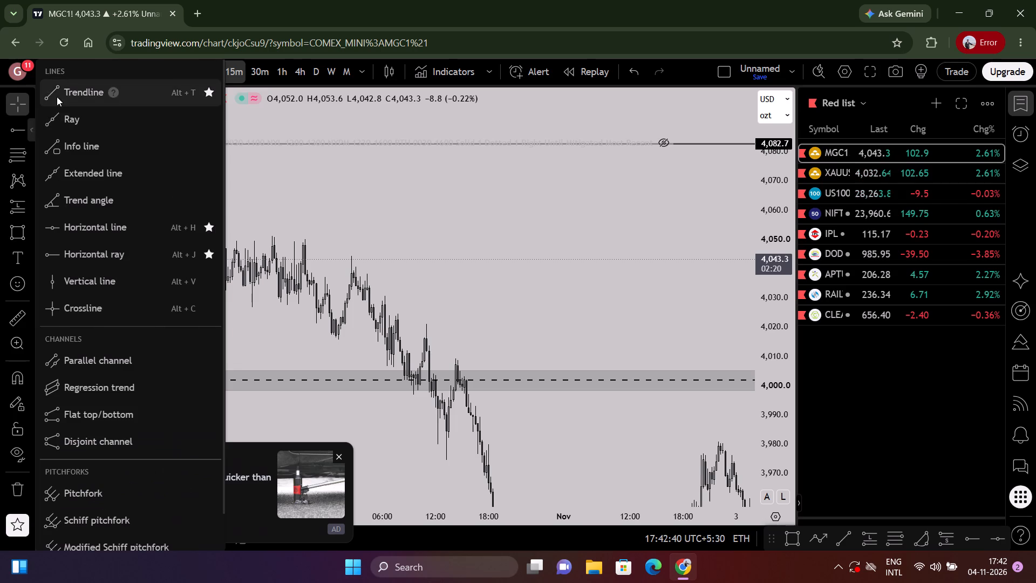
pyautogui.click(57, 97)
pyautogui.click(188, 154)
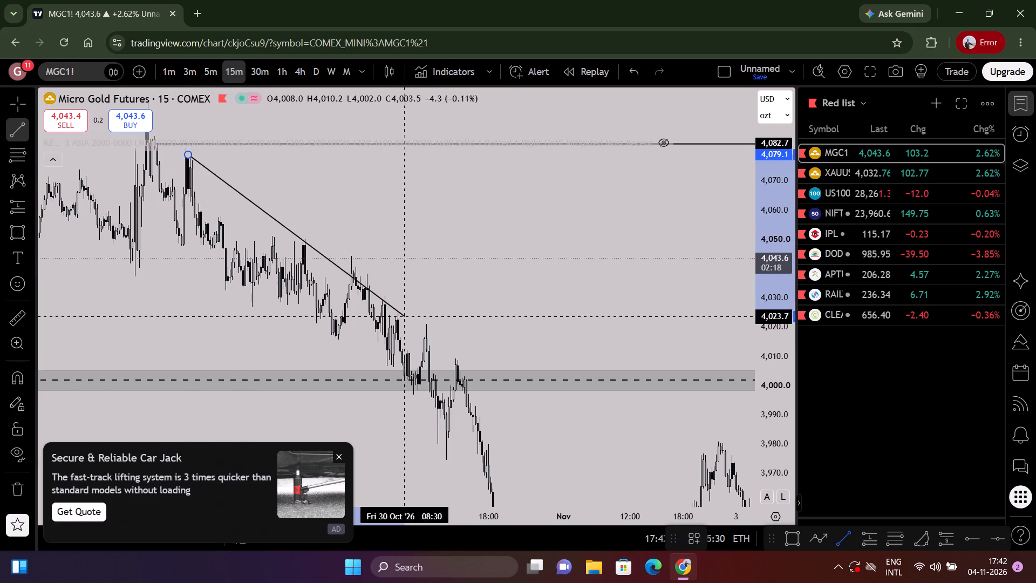
pyautogui.click(526, 398)
# Examine the 15-minute price action after the descending trend line, including the 3–4 November swings and the latest rally.
pyautogui.moveTo(521, 338); pyautogui.dragTo(503, 232)
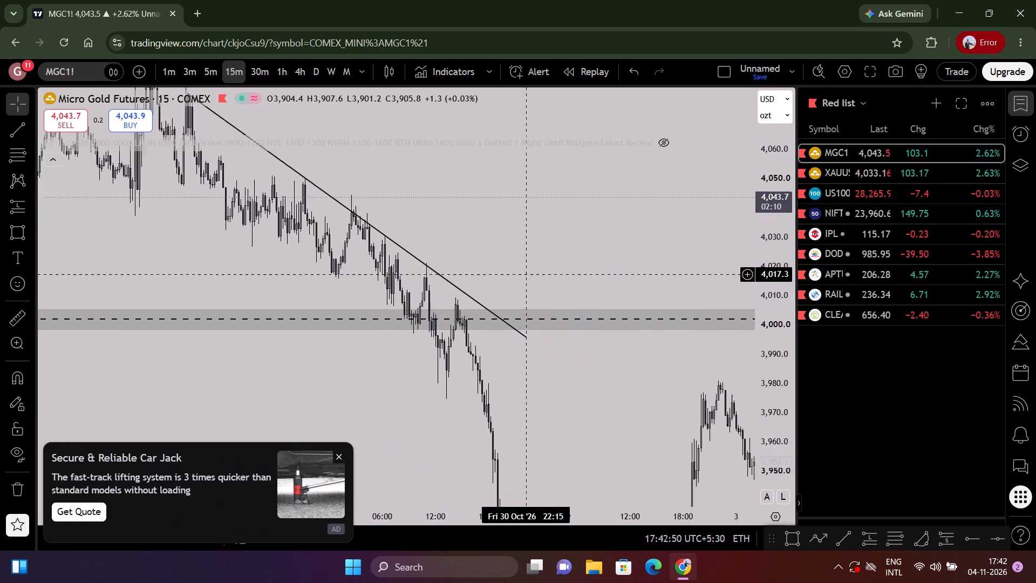
pyautogui.moveTo(503, 232); pyautogui.dragTo(163, 282)
pyautogui.scroll(-1, 406, 295)
pyautogui.scroll(-3, 502, 296)
pyautogui.scroll(4, 502, 290)
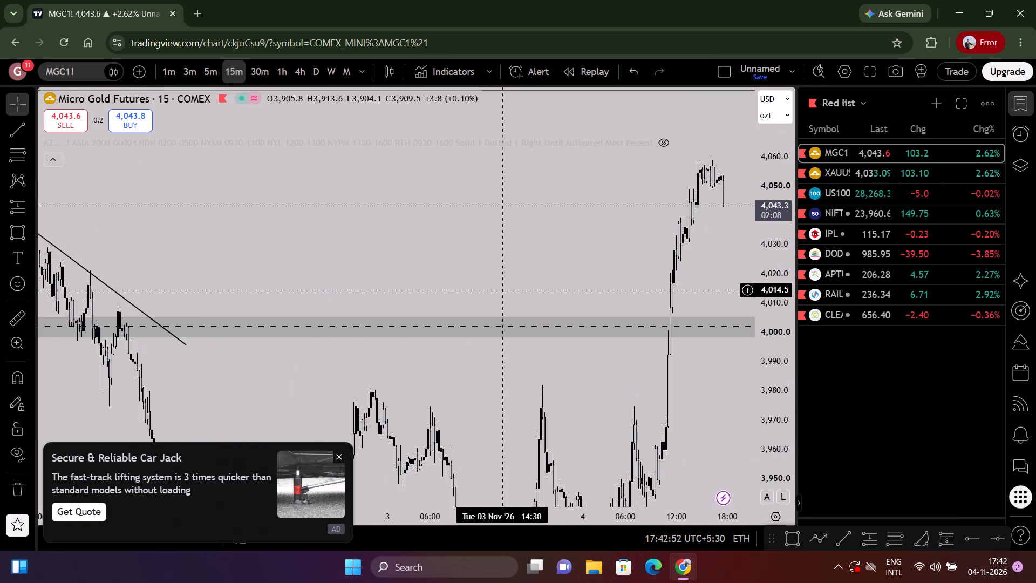
pyautogui.scroll(3, 502, 290)
pyautogui.moveTo(502, 290); pyautogui.dragTo(498, 248)
pyautogui.scroll(7, 501, 255)
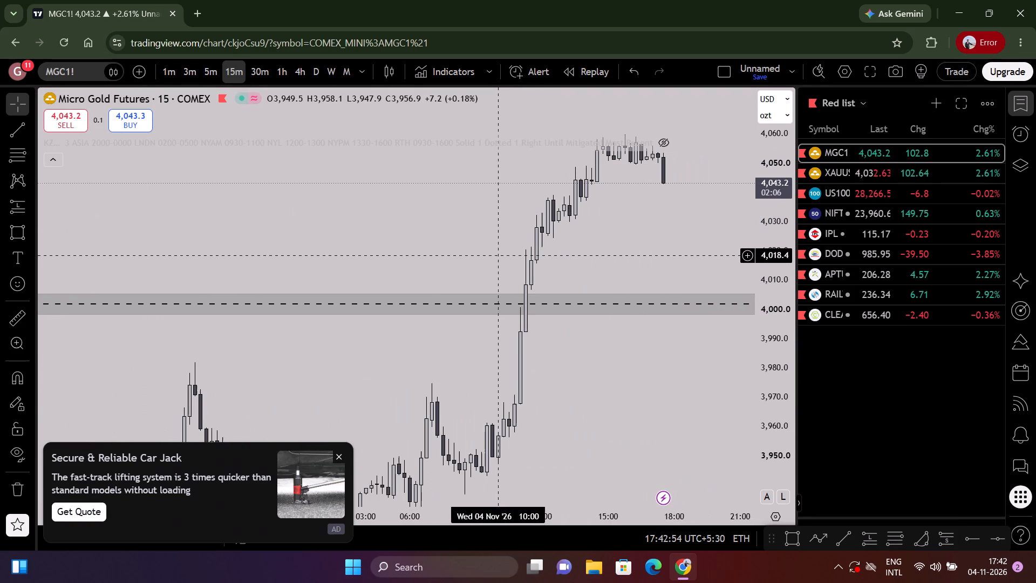
pyautogui.scroll(-6, 559, 337)
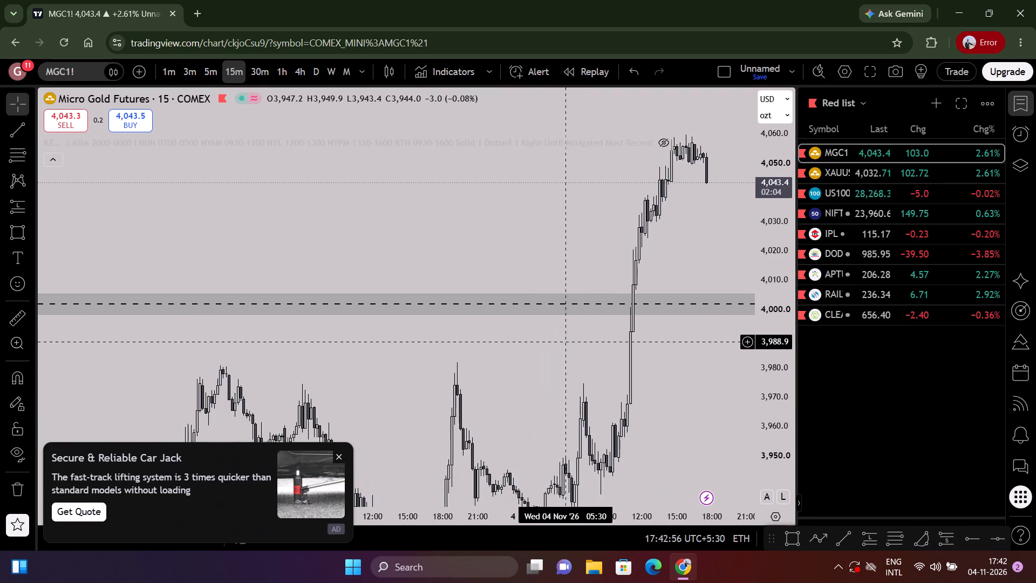
pyautogui.scroll(-3, 577, 341)
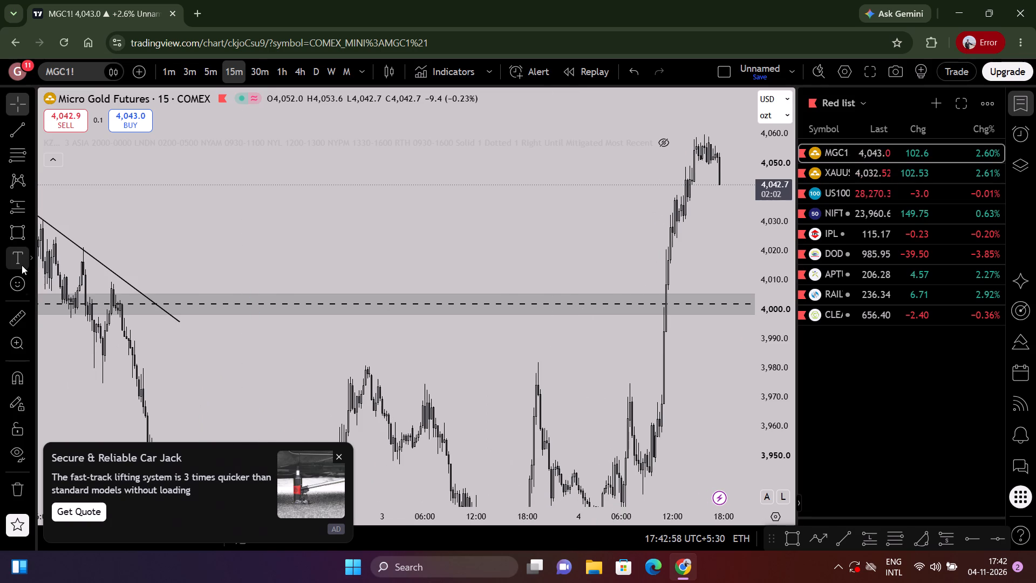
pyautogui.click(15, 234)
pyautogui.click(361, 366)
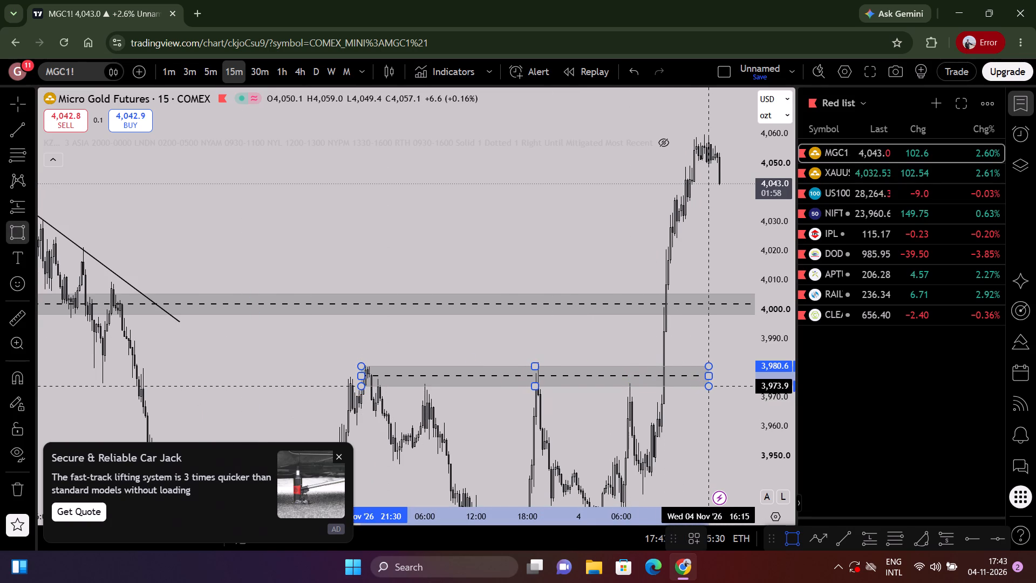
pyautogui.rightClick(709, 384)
# Extend the bottom edge of the zone around 4,000 down to about 3,989 and move its start closer to the first 23 October low.
pyautogui.scroll(-2, 709, 384)
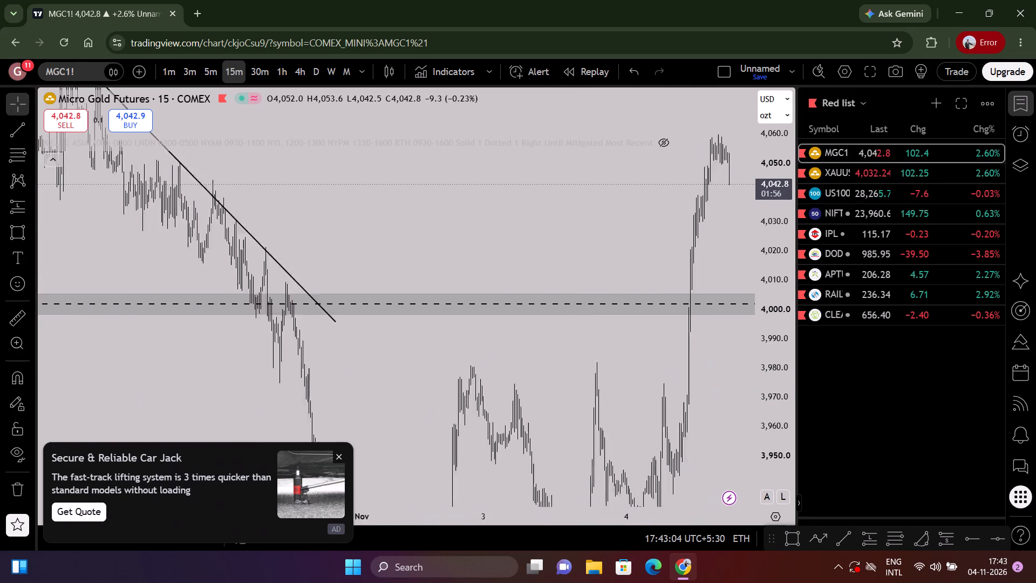
pyautogui.scroll(-11, 709, 384)
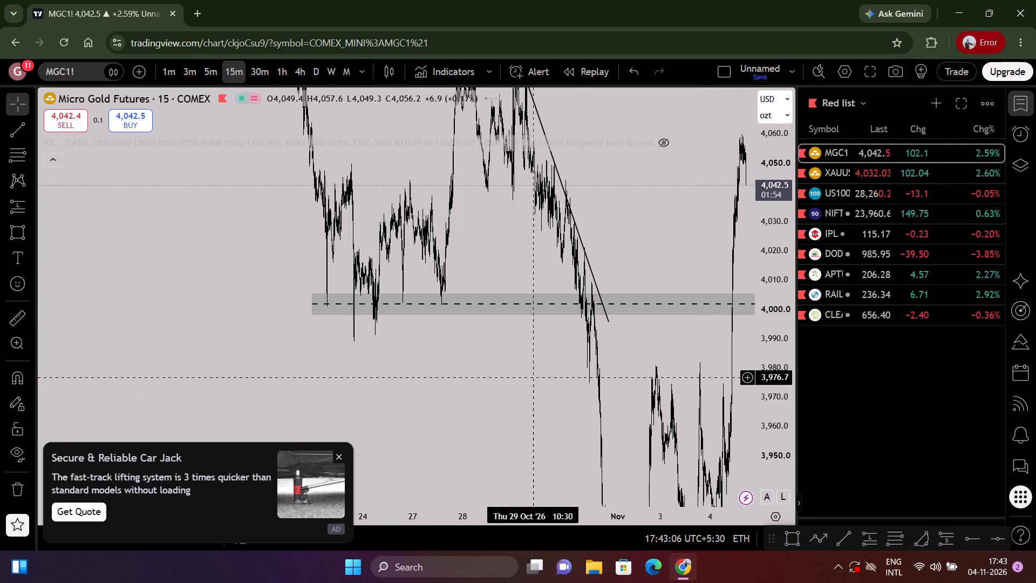
pyautogui.moveTo(446, 384); pyautogui.dragTo(782, 385)
pyautogui.scroll(14, 651, 345)
pyautogui.moveTo(439, 354); pyautogui.dragTo(665, 375)
pyautogui.scroll(3, 663, 369)
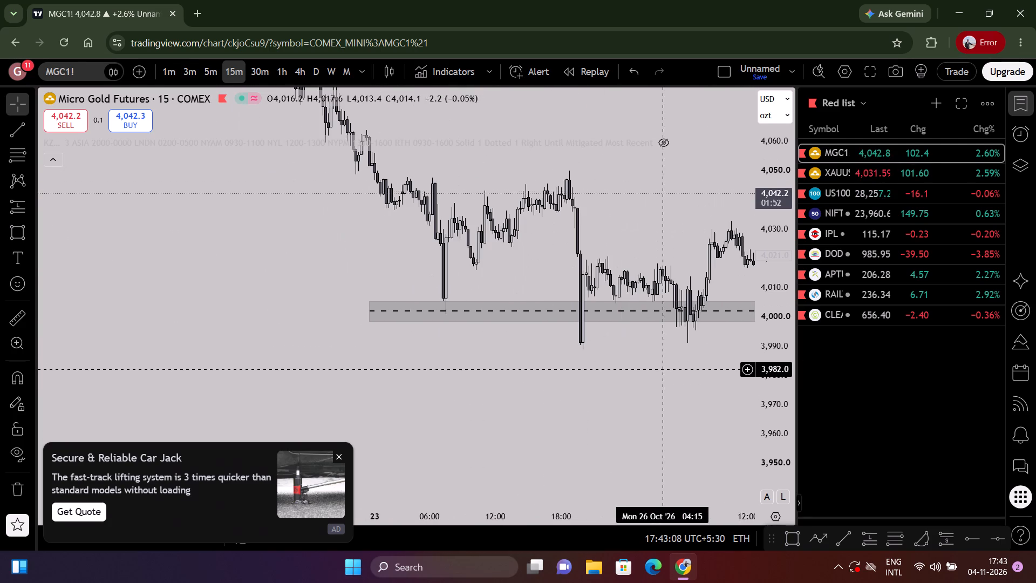
pyautogui.moveTo(775, 398); pyautogui.dragTo(785, 182)
pyautogui.moveTo(370, 345); pyautogui.dragTo(394, 370)
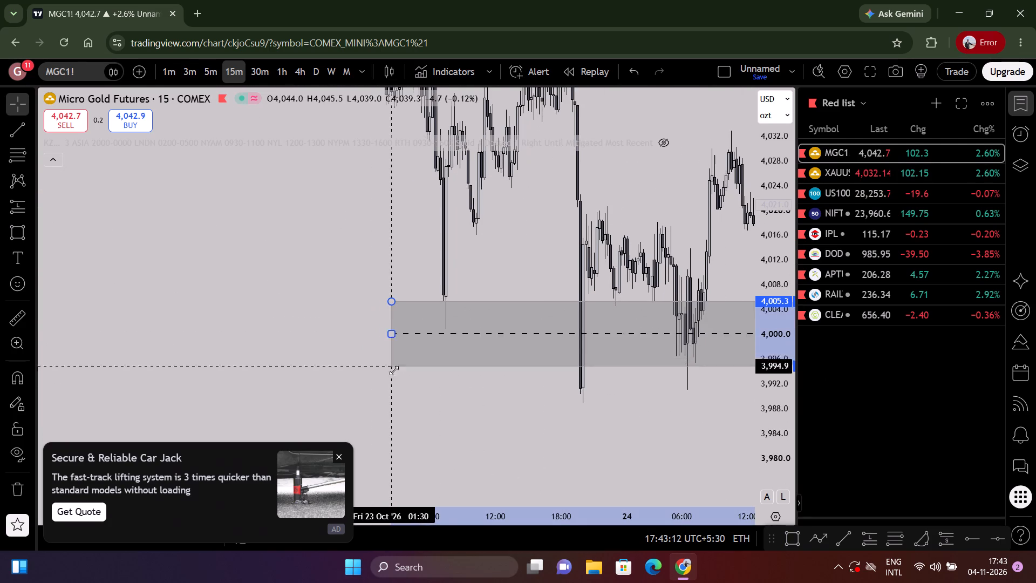
pyautogui.moveTo(394, 370); pyautogui.dragTo(427, 401)
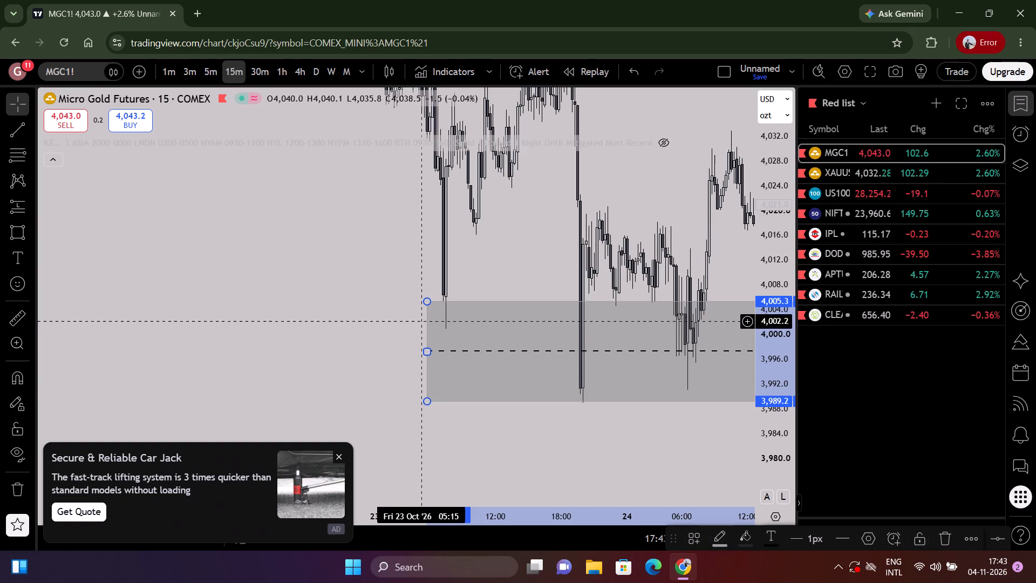
# Set the top edge of the zone around 4,000 at about 4,006, with its start just before the first 23 October low.
pyautogui.moveTo(425, 301); pyautogui.dragTo(429, 322)
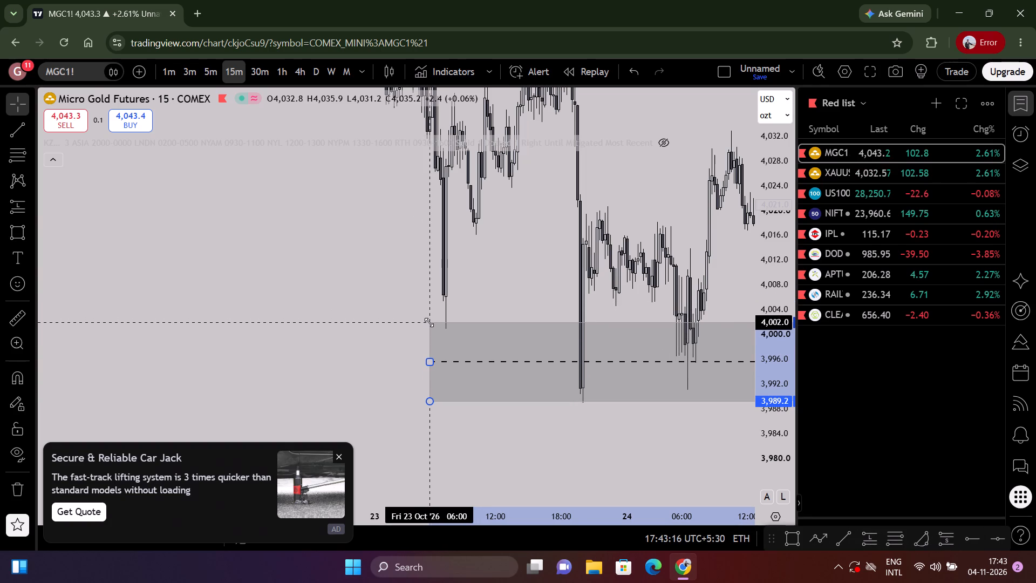
pyautogui.moveTo(429, 322); pyautogui.dragTo(434, 348)
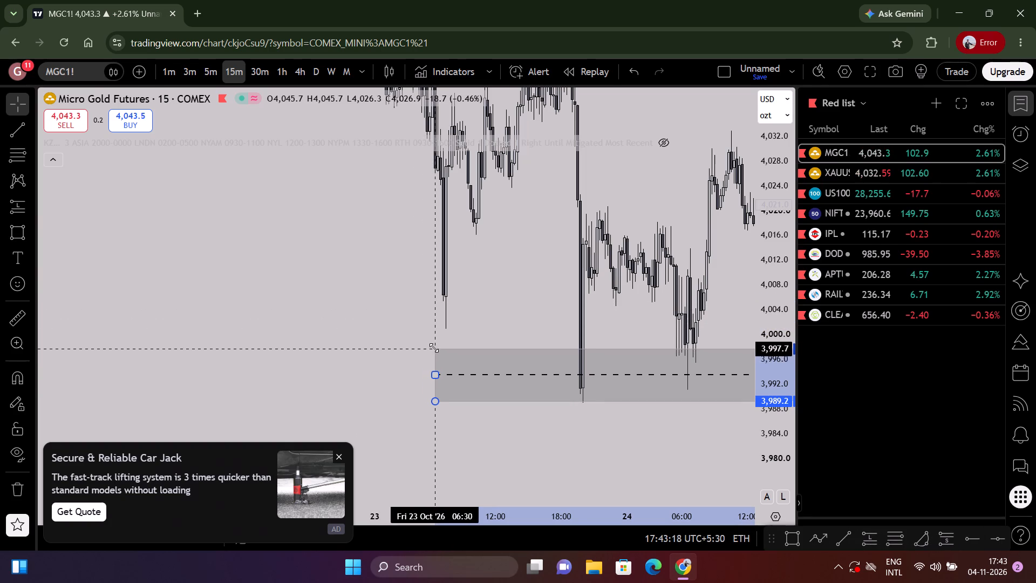
pyautogui.moveTo(434, 348); pyautogui.dragTo(432, 344)
pyautogui.moveTo(644, 293); pyautogui.dragTo(178, 211)
pyautogui.moveTo(690, 229); pyautogui.dragTo(260, 236)
pyautogui.scroll(-3, 366, 228)
pyautogui.moveTo(394, 238); pyautogui.dragTo(776, 259)
pyautogui.moveTo(330, 304); pyautogui.dragTo(331, 297)
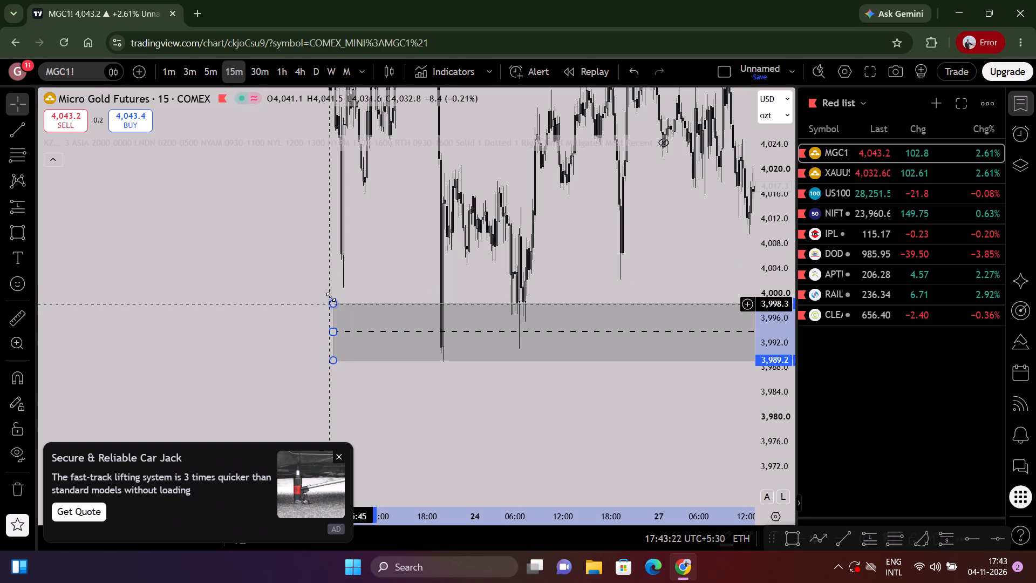
pyautogui.moveTo(331, 297); pyautogui.dragTo(331, 255)
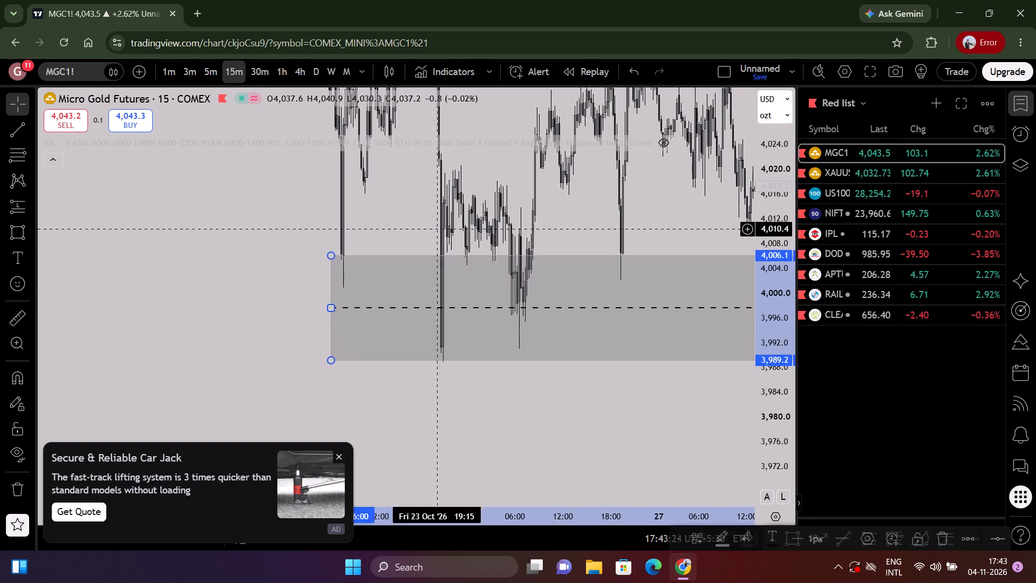
# Examine how 15-minute price behaves around the 4,000 zone from late October into the early-November swings.
pyautogui.moveTo(629, 216); pyautogui.dragTo(327, 205)
pyautogui.scroll(3, 673, 211)
pyautogui.moveTo(770, 192); pyautogui.dragTo(686, 457)
pyautogui.scroll(-4, 665, 414)
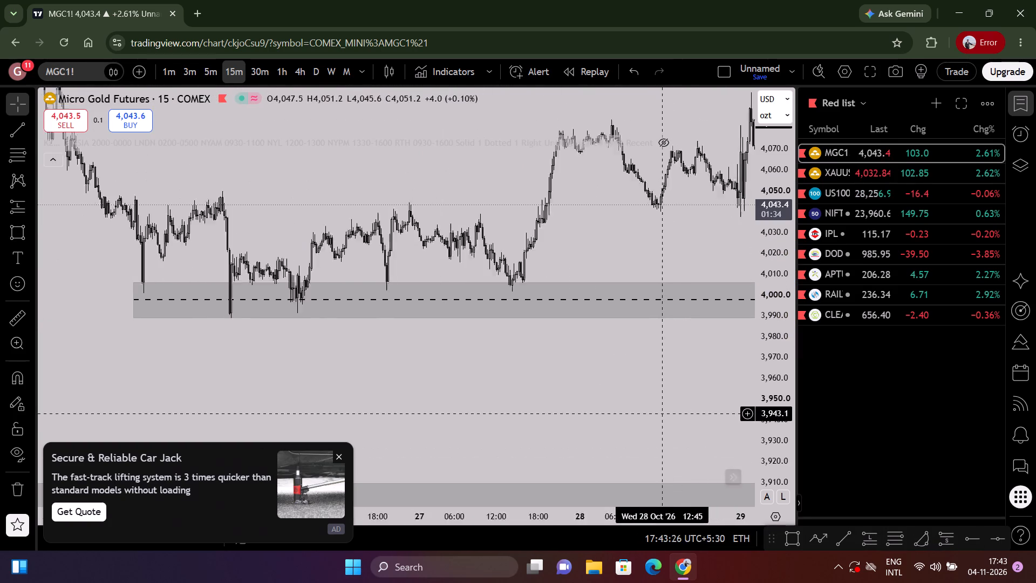
pyautogui.scroll(-8, 663, 413)
pyautogui.moveTo(662, 354); pyautogui.dragTo(321, 378)
pyautogui.scroll(6, 412, 384)
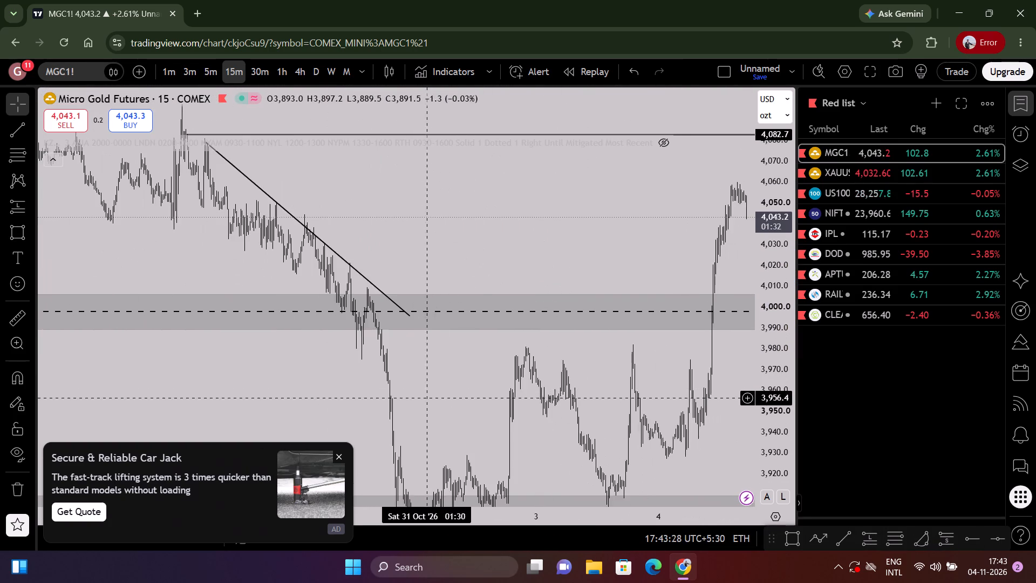
pyautogui.moveTo(427, 398); pyautogui.dragTo(577, 391)
pyautogui.scroll(3, 572, 392)
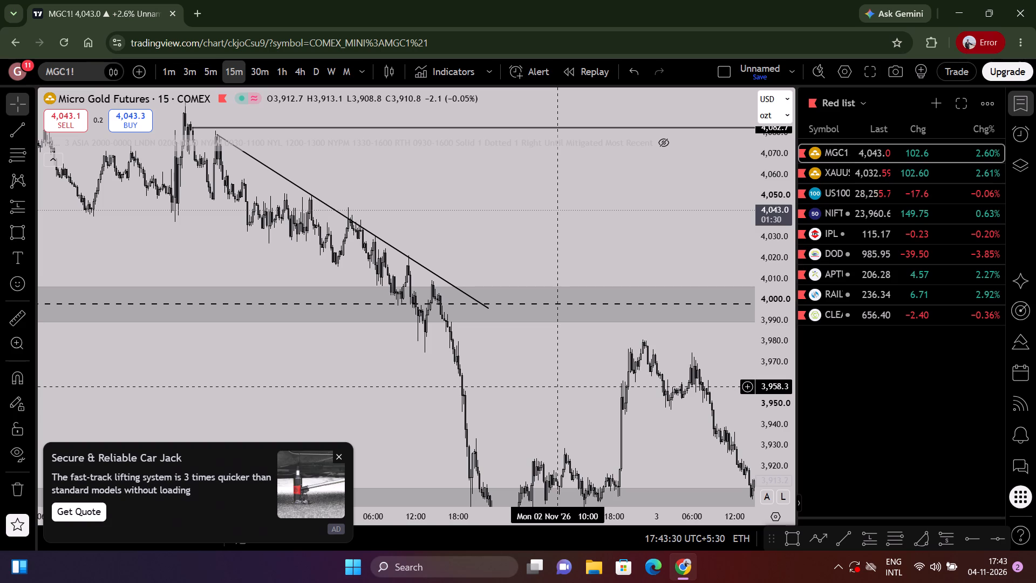
pyautogui.moveTo(552, 363); pyautogui.dragTo(486, 392)
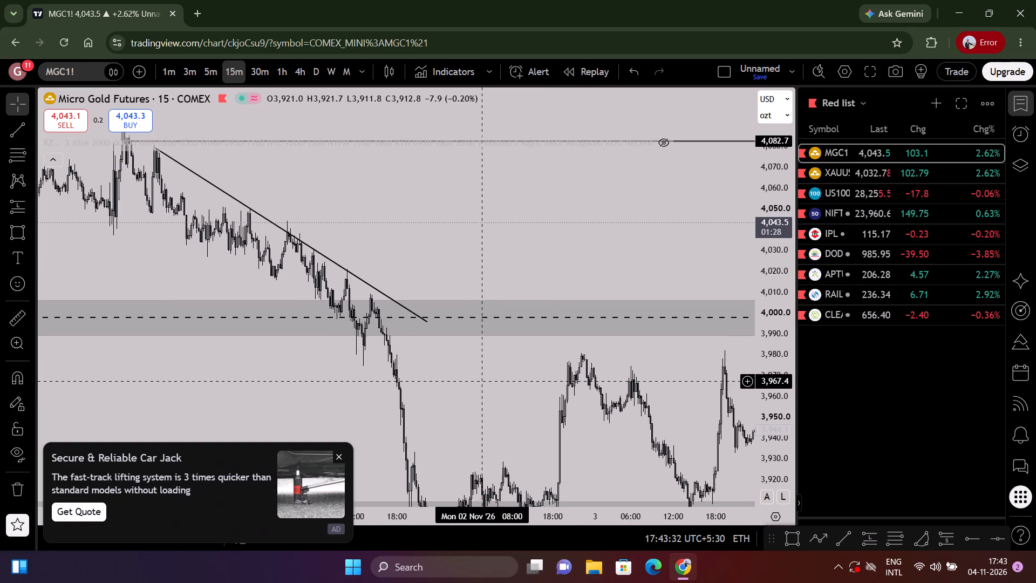
pyautogui.moveTo(486, 392); pyautogui.dragTo(238, 348)
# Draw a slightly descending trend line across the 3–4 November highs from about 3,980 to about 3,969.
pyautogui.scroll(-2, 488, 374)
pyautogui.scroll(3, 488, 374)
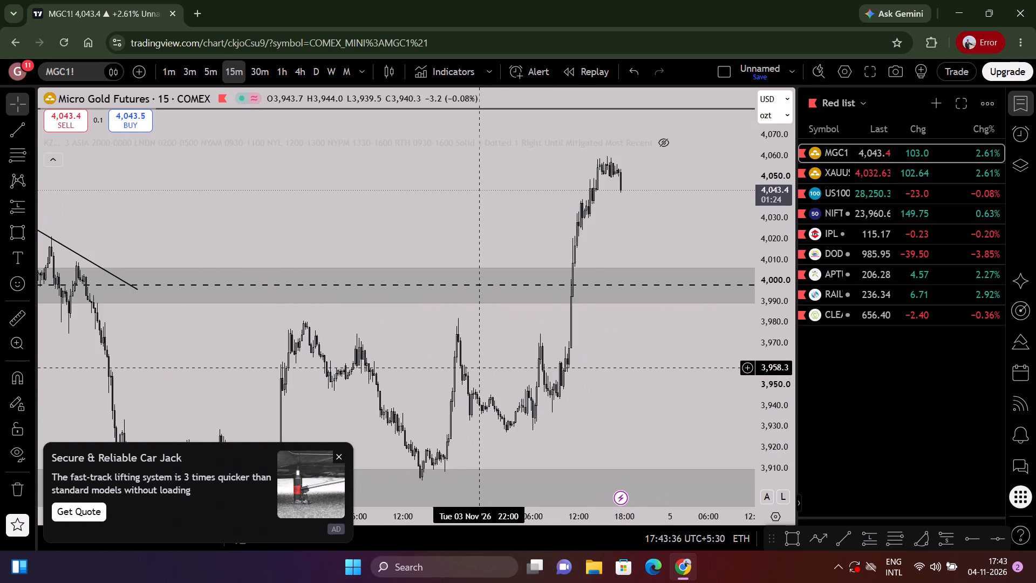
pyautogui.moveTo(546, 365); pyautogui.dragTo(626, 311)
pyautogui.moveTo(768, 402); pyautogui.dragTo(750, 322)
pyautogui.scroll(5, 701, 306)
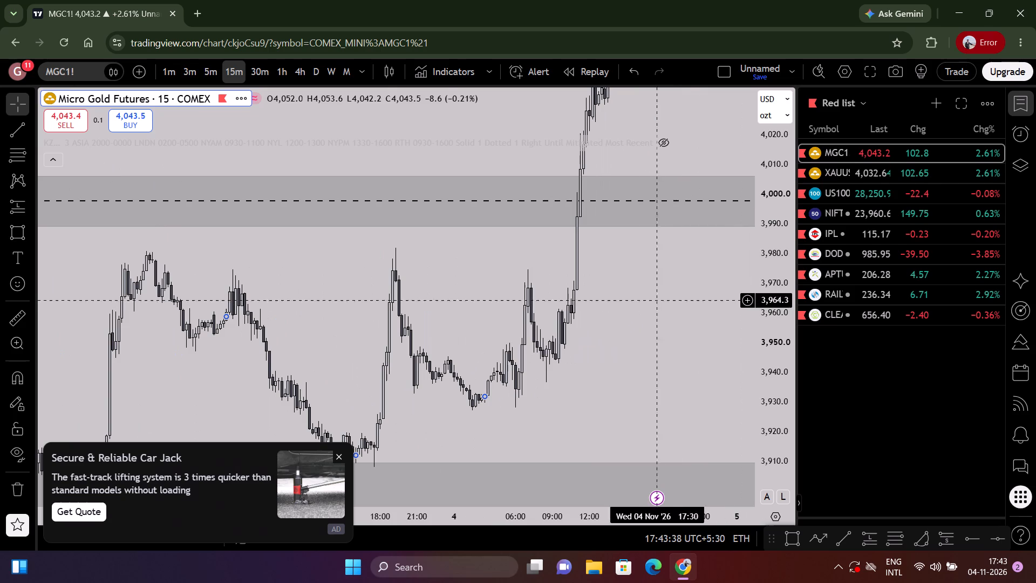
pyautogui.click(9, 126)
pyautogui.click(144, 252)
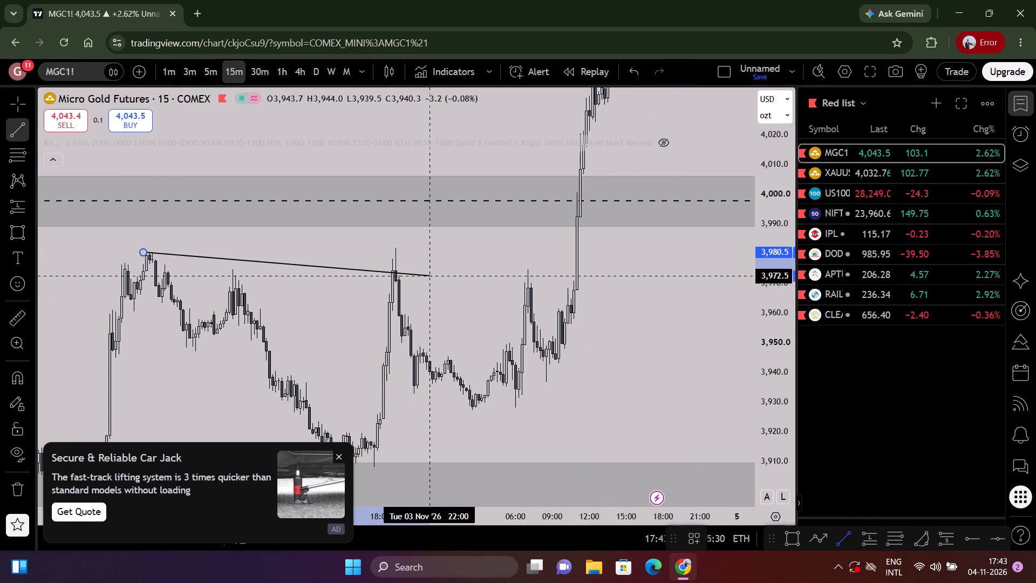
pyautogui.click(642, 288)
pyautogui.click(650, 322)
# Examine the 4 November break above the new trend line on the 15-minute and 5-minute timeframes.
pyautogui.moveTo(638, 333); pyautogui.dragTo(730, 280)
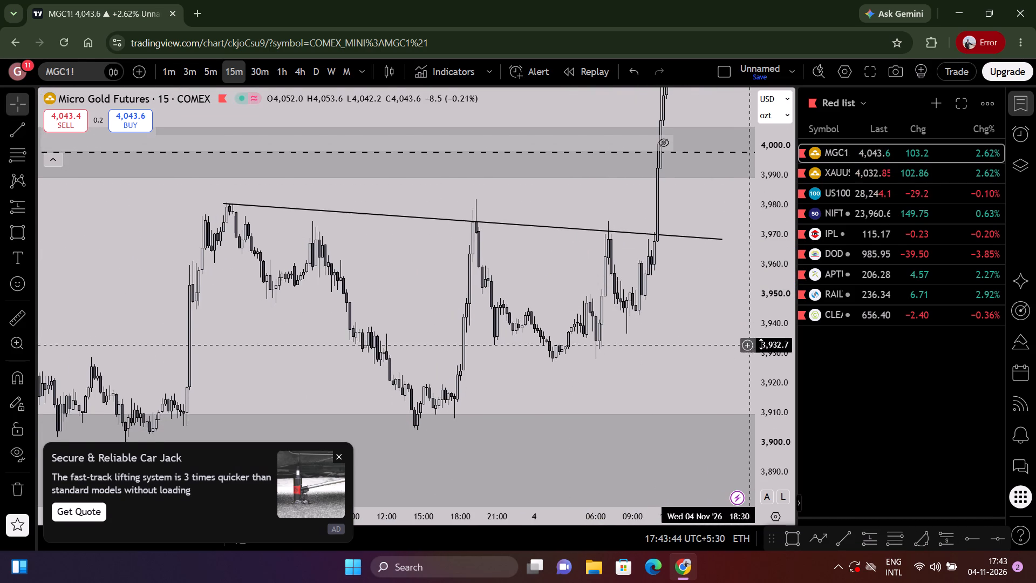
pyautogui.moveTo(764, 335); pyautogui.dragTo(771, 262)
pyautogui.scroll(6, 704, 264)
pyautogui.moveTo(661, 266); pyautogui.dragTo(676, 355)
pyautogui.scroll(-2, 666, 350)
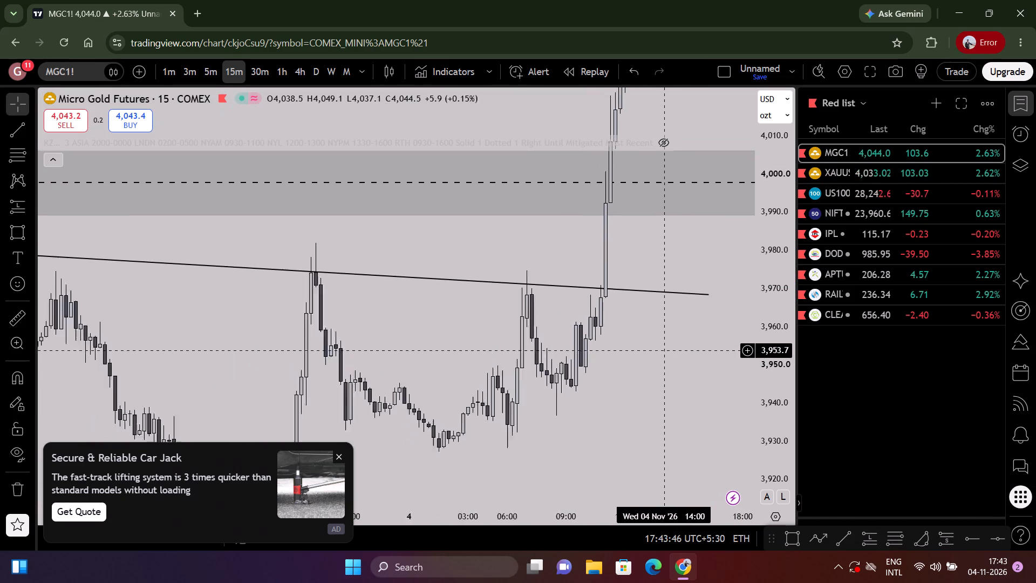
pyautogui.scroll(-1, 666, 350)
pyautogui.scroll(2, 666, 350)
pyautogui.click(208, 74)
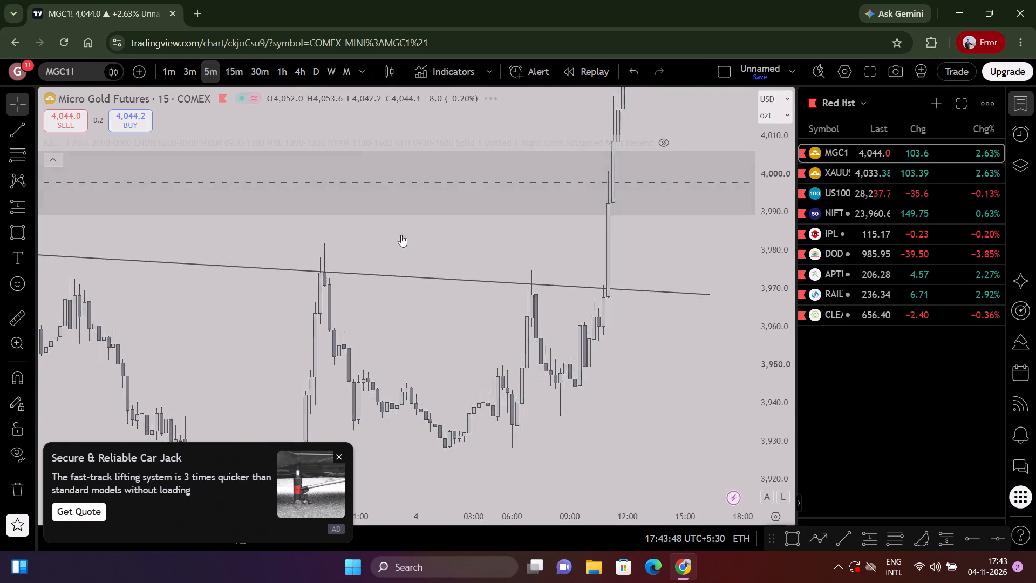
pyautogui.scroll(-16, 615, 379)
pyautogui.scroll(11, 617, 381)
pyautogui.moveTo(618, 375); pyautogui.dragTo(642, 379)
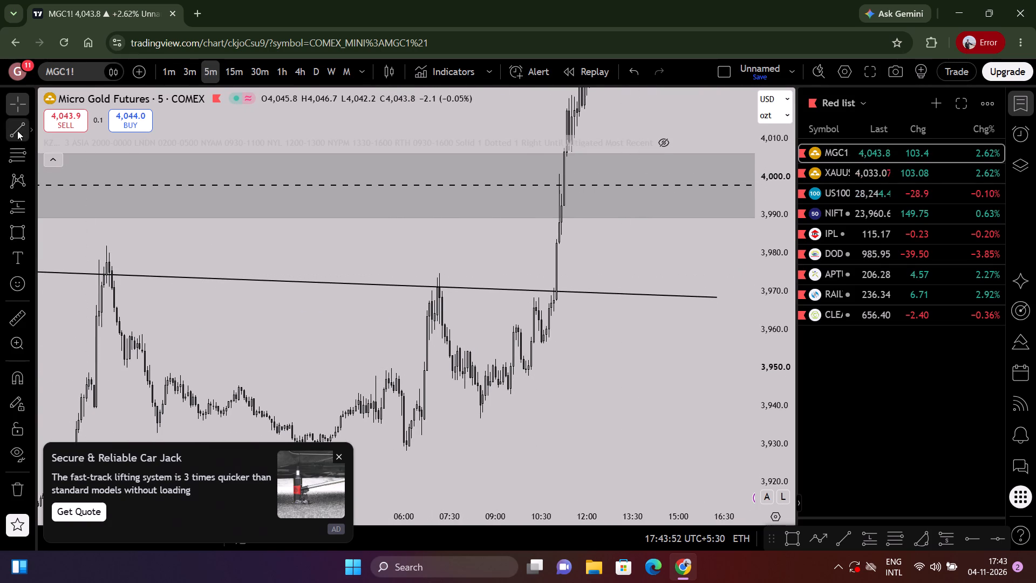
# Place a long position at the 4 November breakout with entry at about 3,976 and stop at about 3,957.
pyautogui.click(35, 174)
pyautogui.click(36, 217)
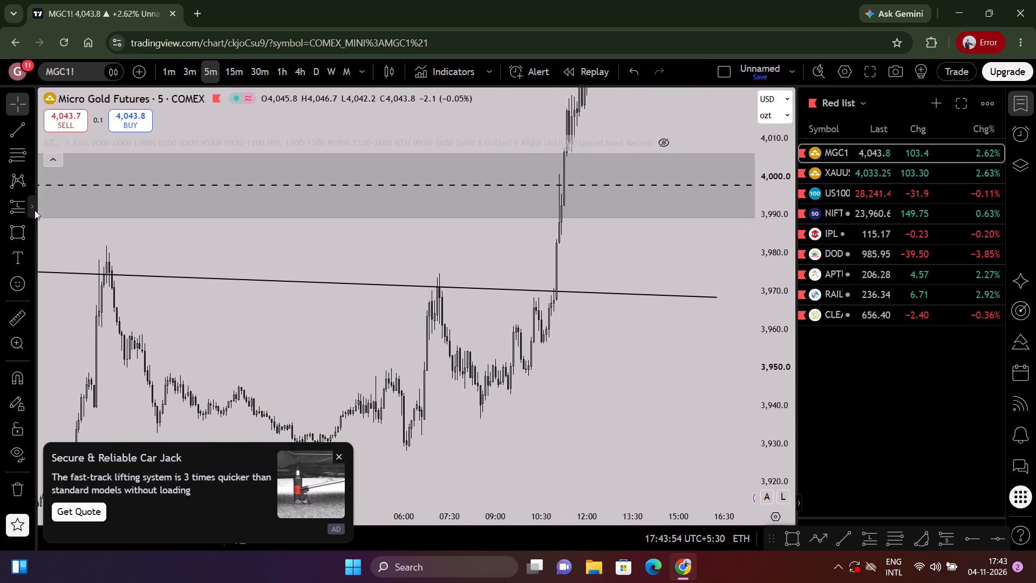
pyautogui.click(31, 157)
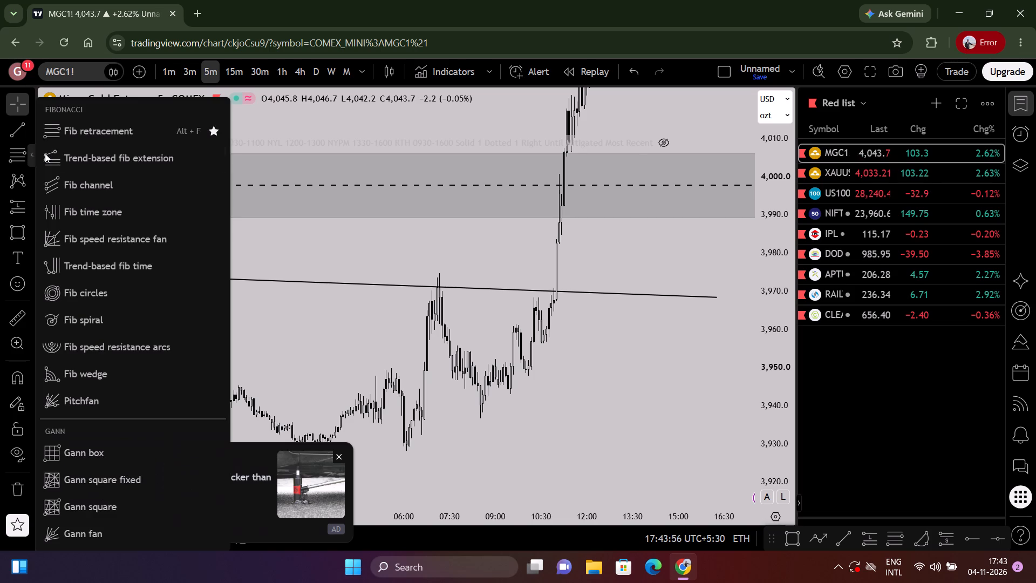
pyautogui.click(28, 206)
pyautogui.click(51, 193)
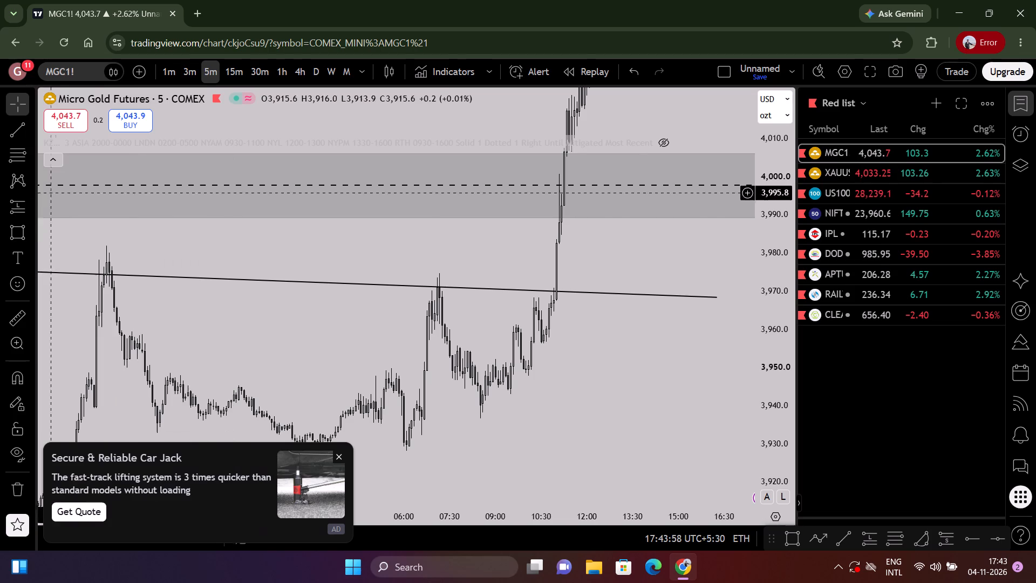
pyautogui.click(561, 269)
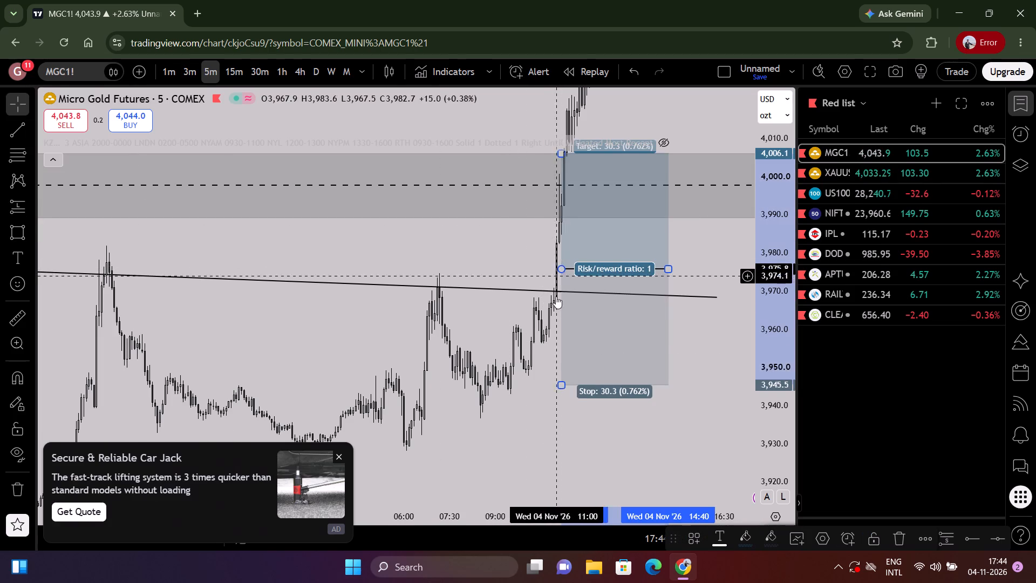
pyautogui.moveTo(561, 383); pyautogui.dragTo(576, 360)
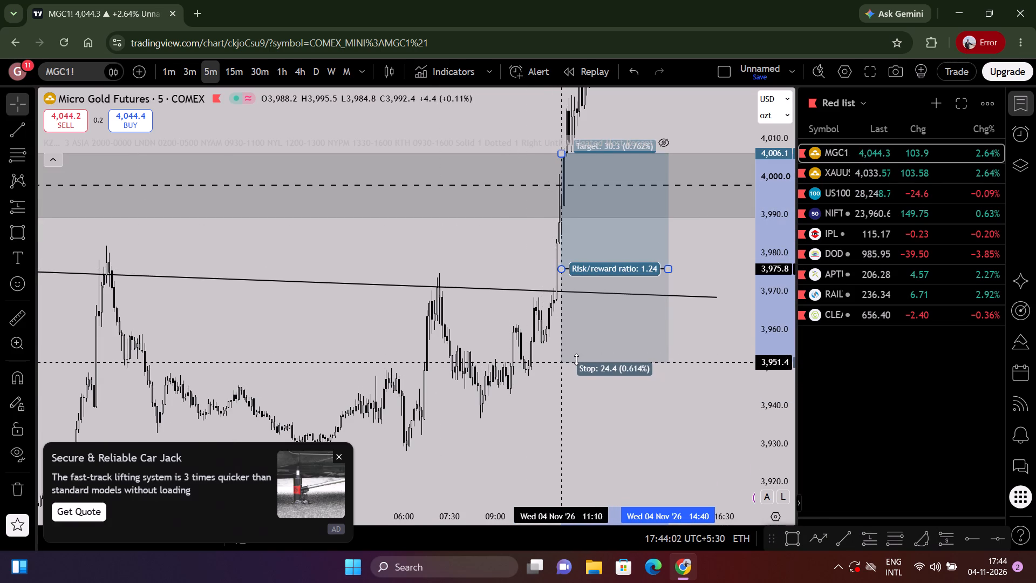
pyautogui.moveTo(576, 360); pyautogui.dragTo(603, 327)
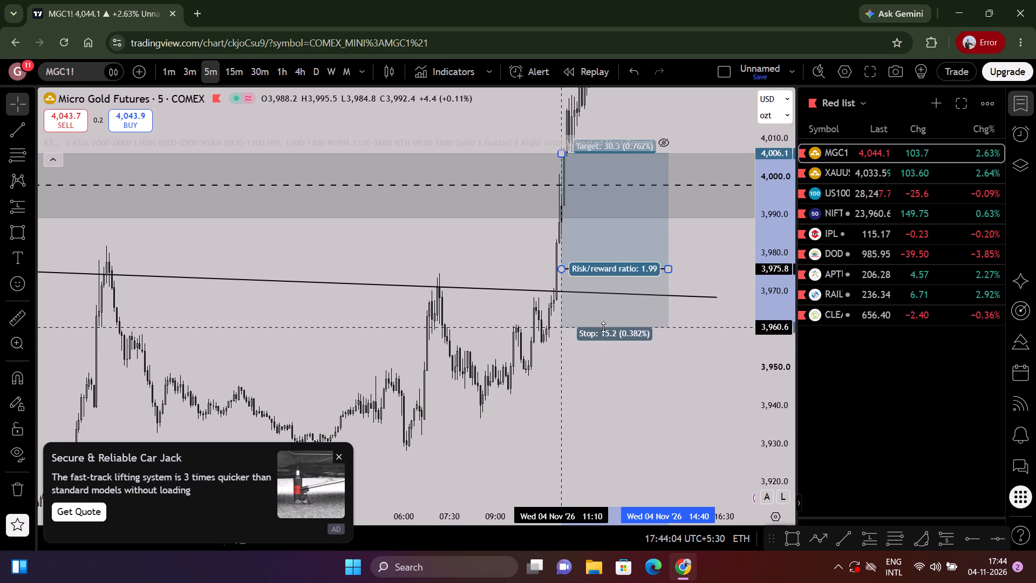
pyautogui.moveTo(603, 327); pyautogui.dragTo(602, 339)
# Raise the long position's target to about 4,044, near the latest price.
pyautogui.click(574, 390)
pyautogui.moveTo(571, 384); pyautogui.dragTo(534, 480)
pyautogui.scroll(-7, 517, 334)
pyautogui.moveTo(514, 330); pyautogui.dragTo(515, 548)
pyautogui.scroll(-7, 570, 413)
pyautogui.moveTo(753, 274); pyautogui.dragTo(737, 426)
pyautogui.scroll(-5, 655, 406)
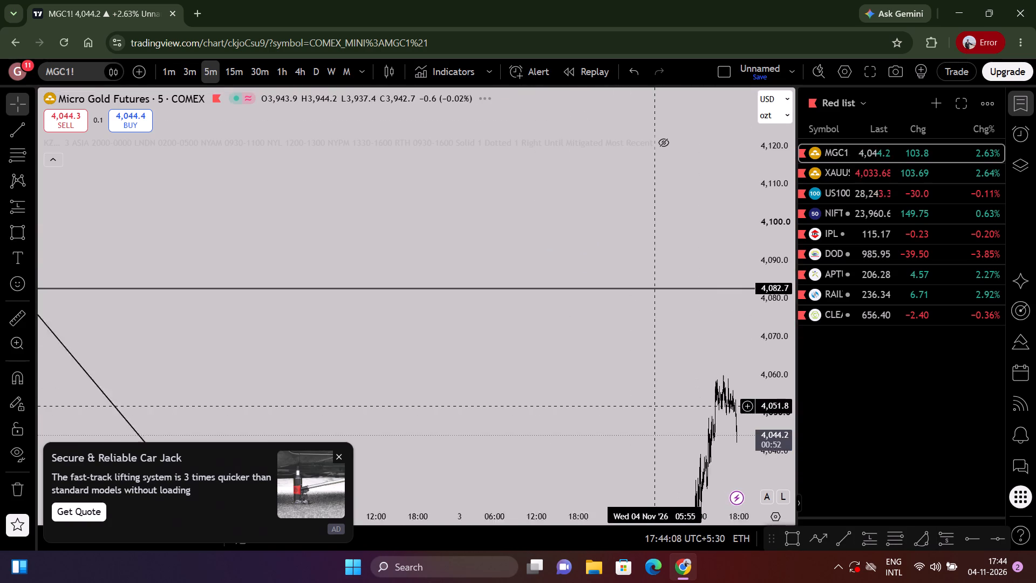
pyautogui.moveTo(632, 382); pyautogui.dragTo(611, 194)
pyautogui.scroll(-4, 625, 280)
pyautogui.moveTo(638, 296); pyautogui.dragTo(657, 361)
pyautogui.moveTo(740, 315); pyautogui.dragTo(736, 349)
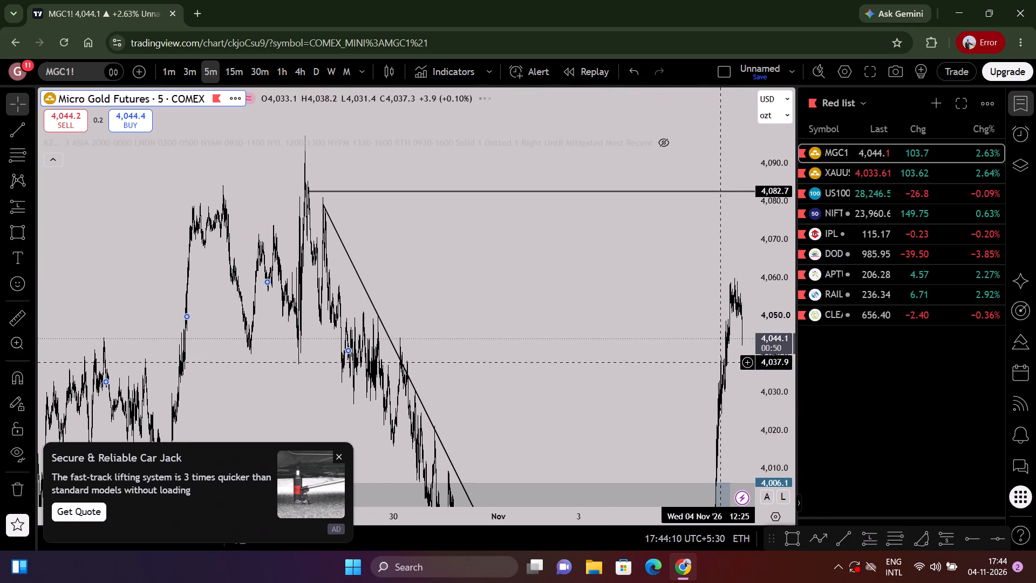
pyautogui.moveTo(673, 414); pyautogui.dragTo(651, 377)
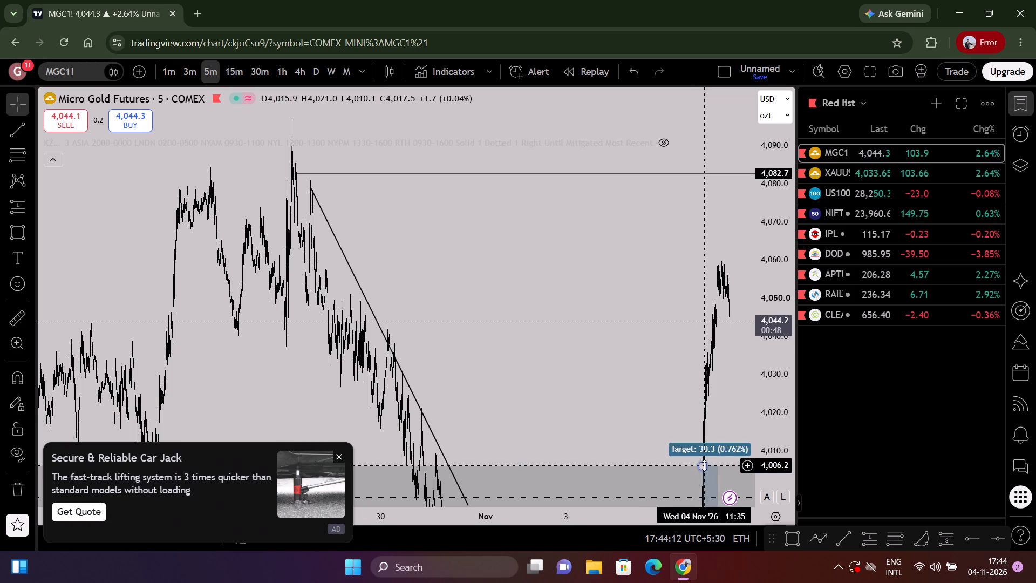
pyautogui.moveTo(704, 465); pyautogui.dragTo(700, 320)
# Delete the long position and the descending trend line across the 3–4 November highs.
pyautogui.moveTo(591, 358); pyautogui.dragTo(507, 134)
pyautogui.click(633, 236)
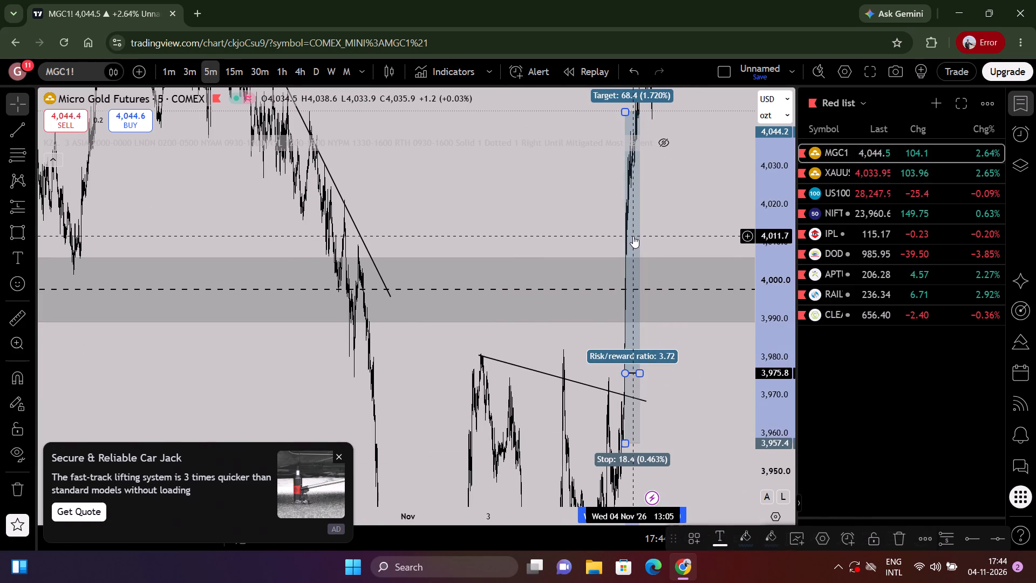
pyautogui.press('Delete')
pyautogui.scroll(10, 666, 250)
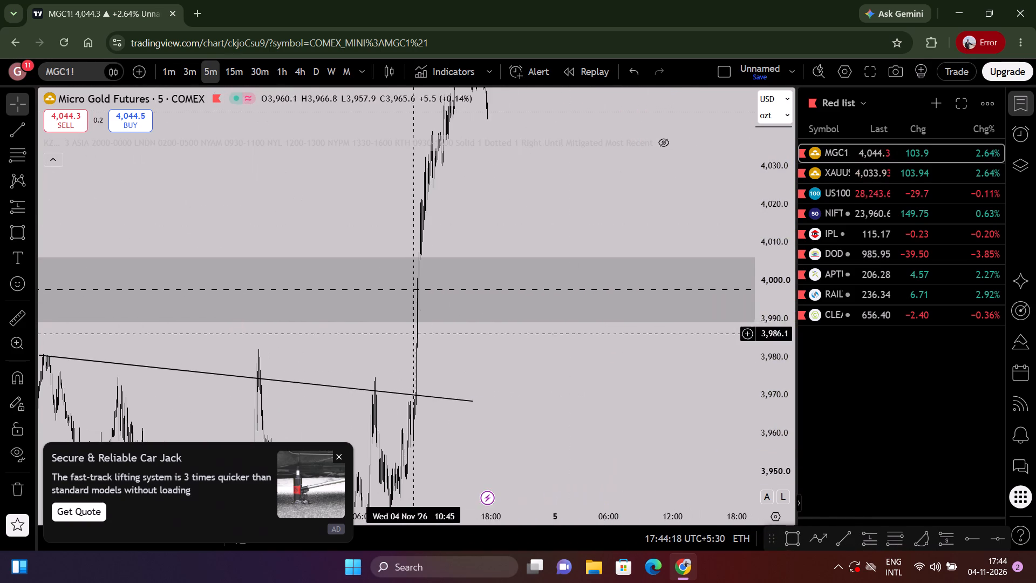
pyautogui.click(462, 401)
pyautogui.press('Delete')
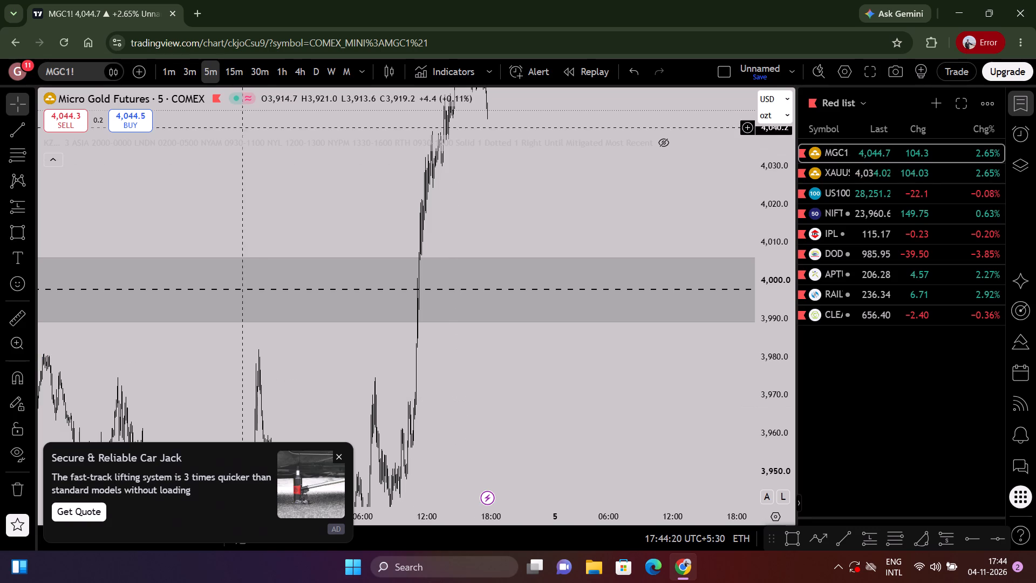
# Return to the 15-minute timeframe and examine the late-October price action around the 4,000 zone and the descending trend line.
pyautogui.click(232, 74)
pyautogui.scroll(11, 526, 306)
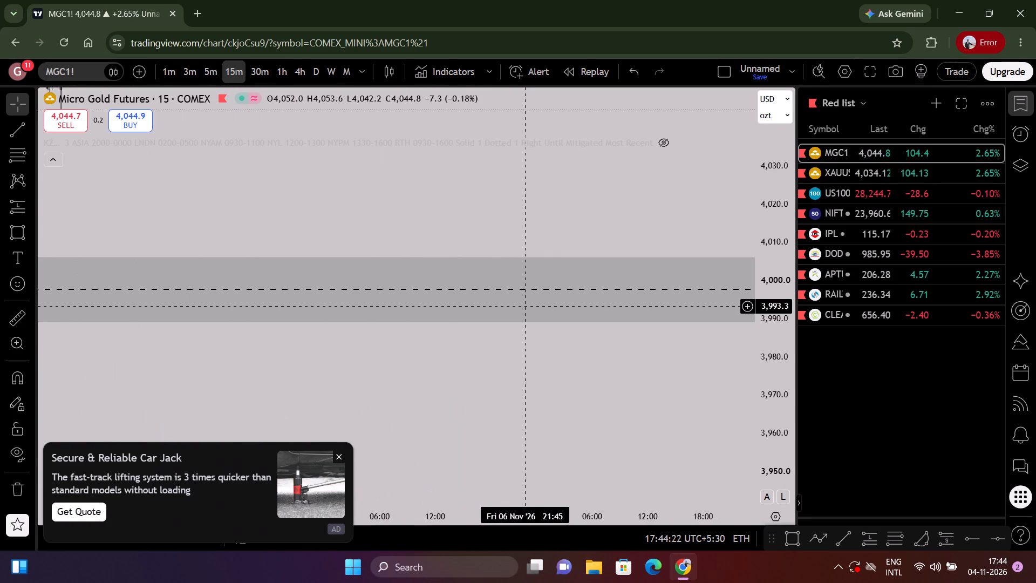
pyautogui.scroll(3, 526, 306)
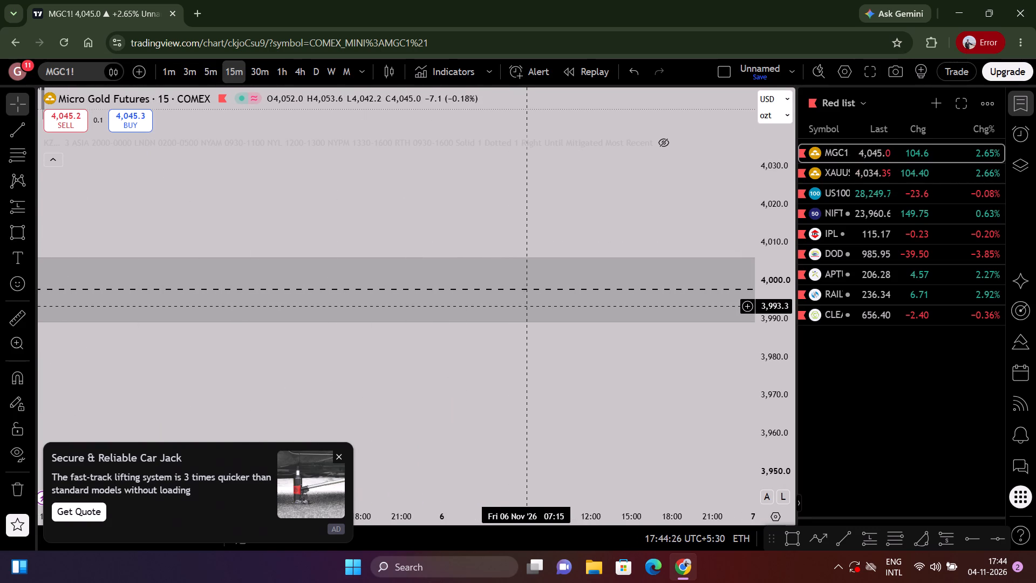
pyautogui.scroll(1, 526, 306)
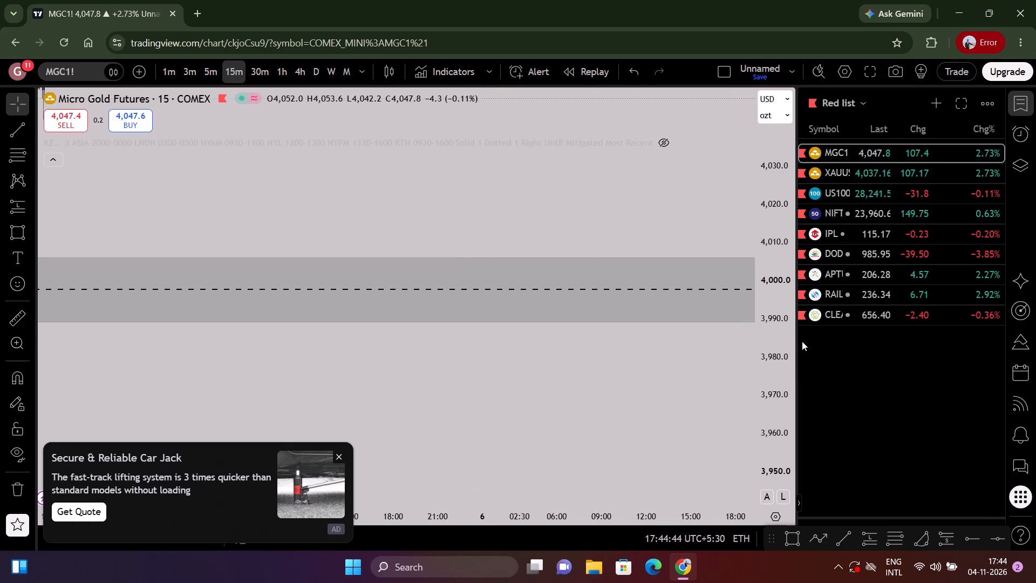
pyautogui.scroll(-13, 601, 315)
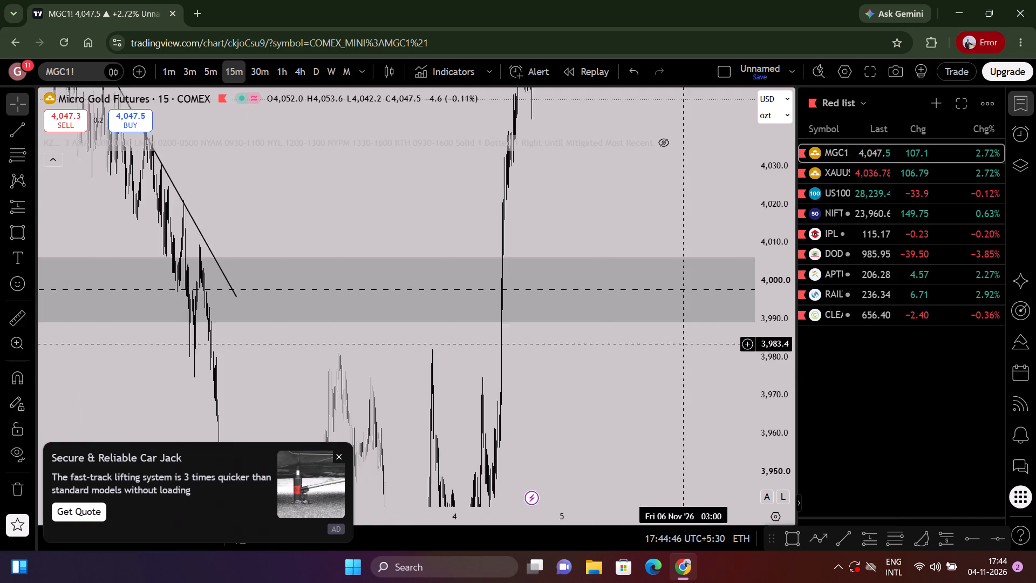
pyautogui.scroll(-4, 704, 347)
pyautogui.moveTo(765, 289); pyautogui.dragTo(714, 491)
pyautogui.scroll(-4, 694, 445)
pyautogui.moveTo(699, 382); pyautogui.dragTo(533, 367)
pyautogui.scroll(4, 531, 366)
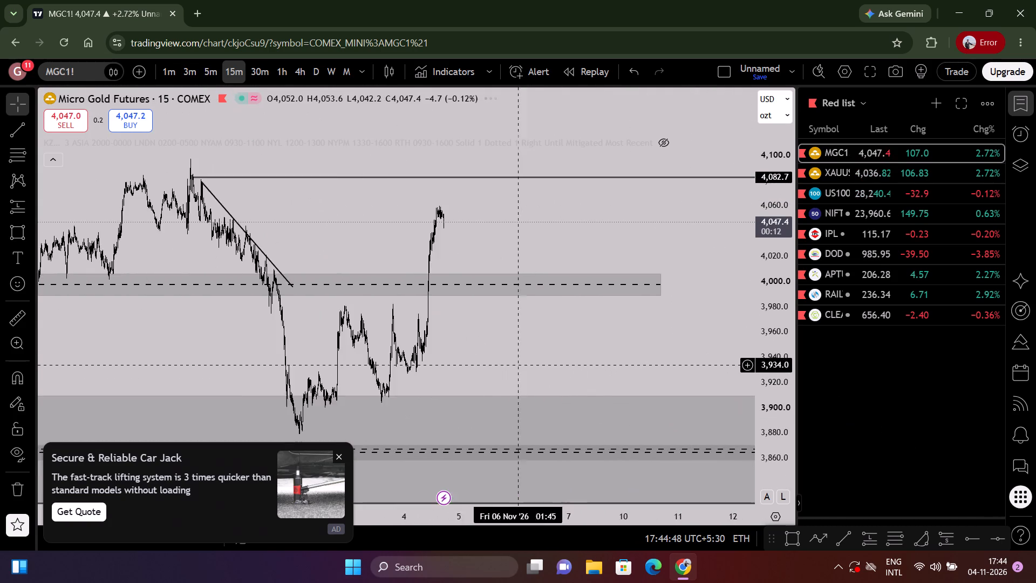
pyautogui.moveTo(499, 364); pyautogui.dragTo(789, 396)
pyautogui.scroll(9, 618, 395)
pyautogui.moveTo(524, 384); pyautogui.dragTo(902, 462)
pyautogui.scroll(-4, 599, 404)
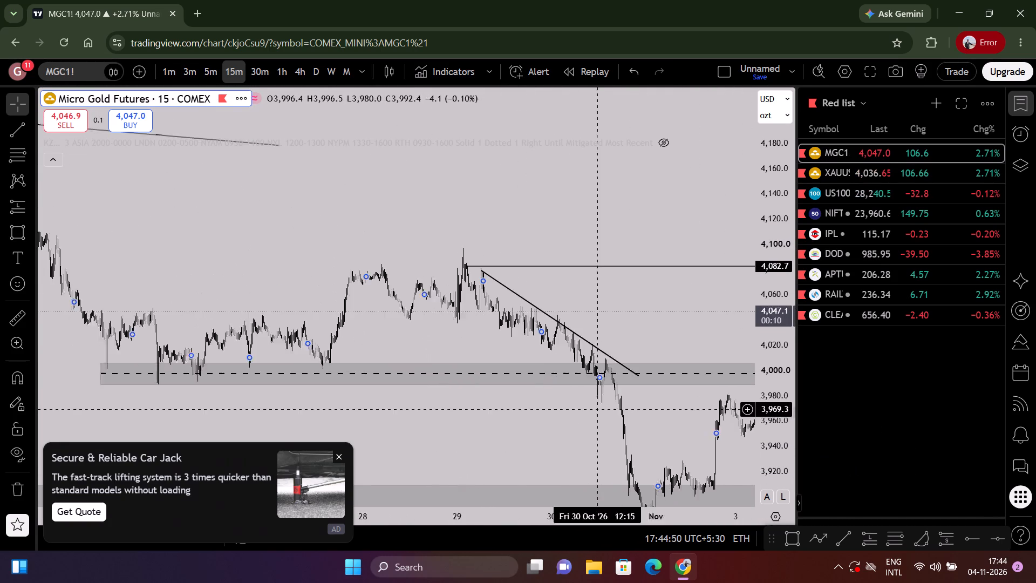
# Examine the 15-minute early-November swings and the 4 November rally above the 4,000 zone up to the latest candles.
pyautogui.moveTo(628, 433); pyautogui.dragTo(521, 353)
pyautogui.scroll(8, 541, 380)
pyautogui.moveTo(639, 392); pyautogui.dragTo(524, 372)
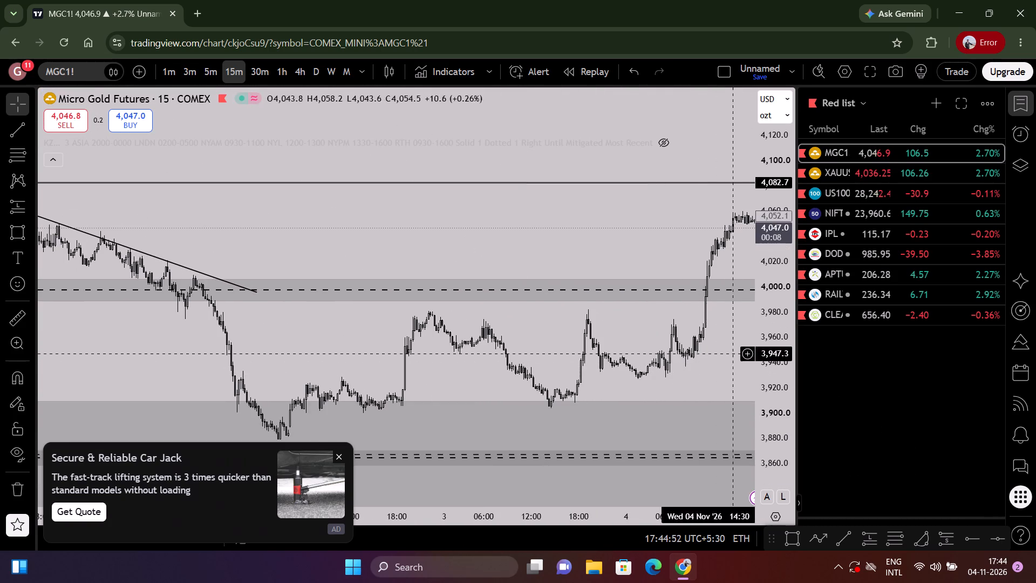
pyautogui.moveTo(768, 390); pyautogui.dragTo(755, 219)
pyautogui.scroll(3, 685, 331)
pyautogui.moveTo(701, 318); pyautogui.dragTo(428, 342)
pyautogui.scroll(2, 555, 362)
pyautogui.moveTo(541, 365); pyautogui.dragTo(639, 462)
pyautogui.moveTo(779, 471); pyautogui.dragTo(779, 320)
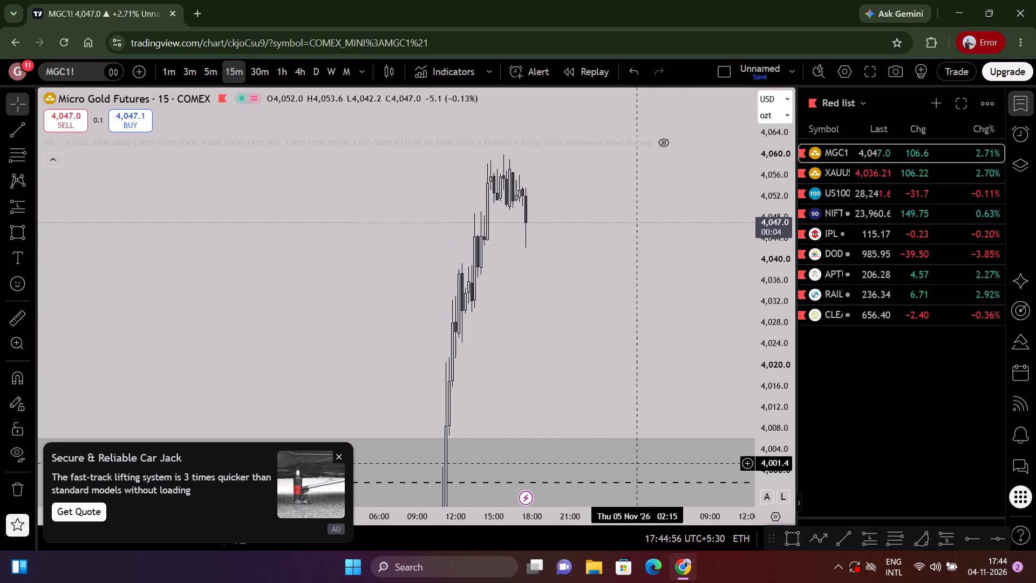
# Switch to the XAUUSD chart and delete the 4H High line and the unlabelled level at 3,940.44.
pyautogui.click(933, 177)
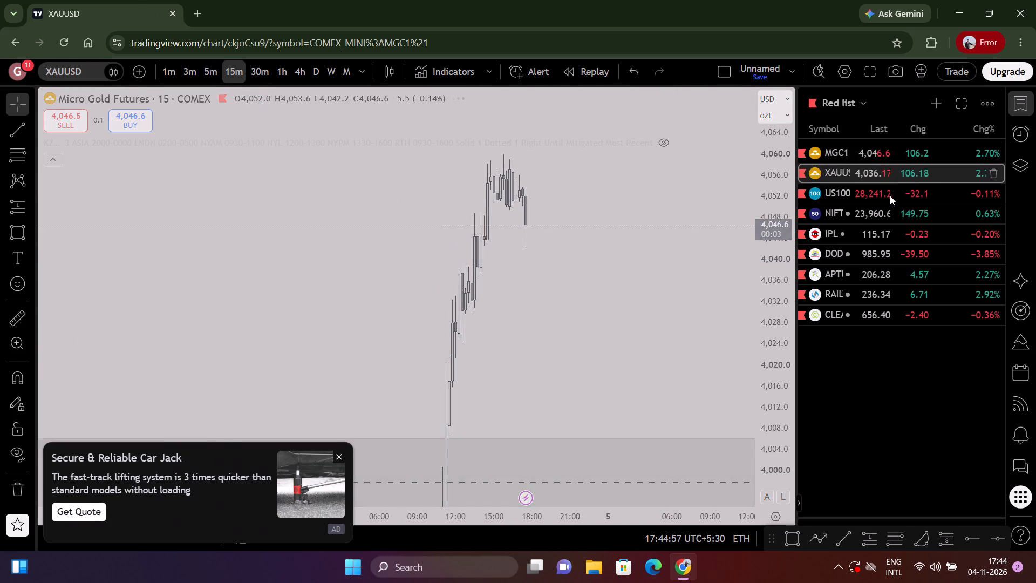
pyautogui.scroll(-12, 680, 217)
pyautogui.scroll(3, 680, 231)
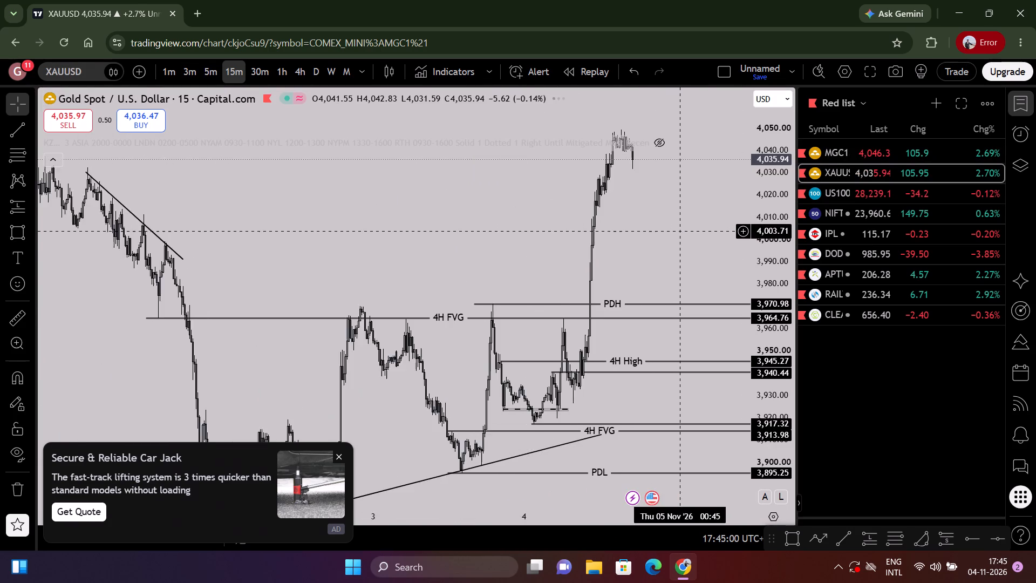
pyautogui.scroll(3, 664, 236)
pyautogui.scroll(1, 595, 242)
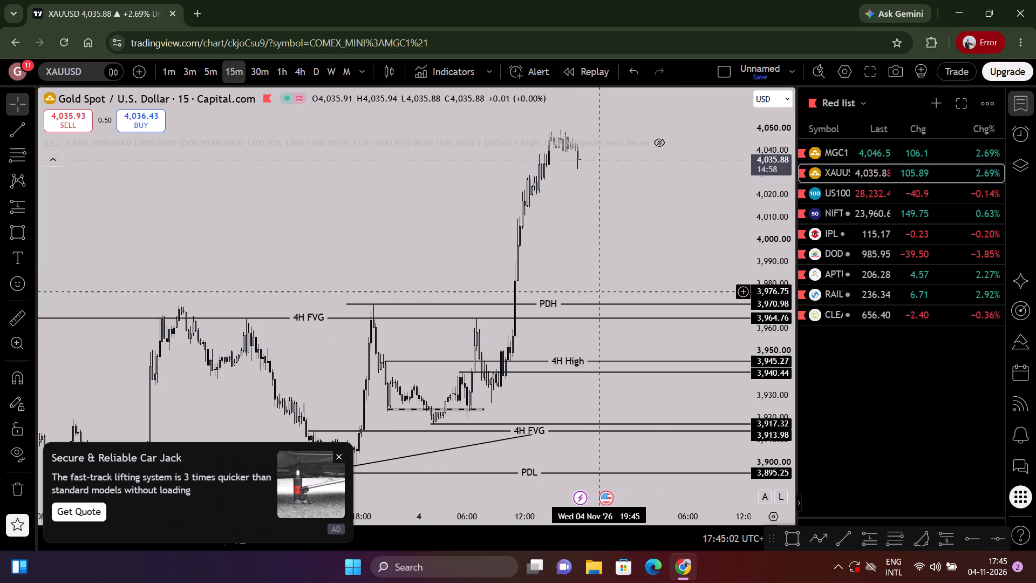
pyautogui.click(582, 359)
pyautogui.press('Delete')
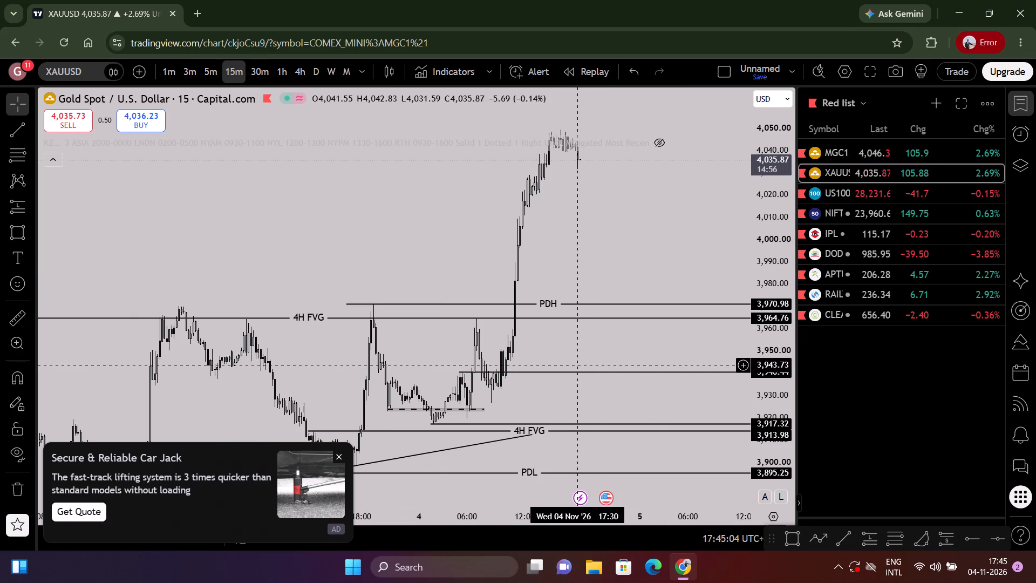
pyautogui.click(581, 371)
pyautogui.press('Delete')
# Examine the 3–4 November XAUUSD swings around the dashed grey zone near 3,924 and the 4H FVG levels.
pyautogui.moveTo(578, 346); pyautogui.dragTo(601, 259)
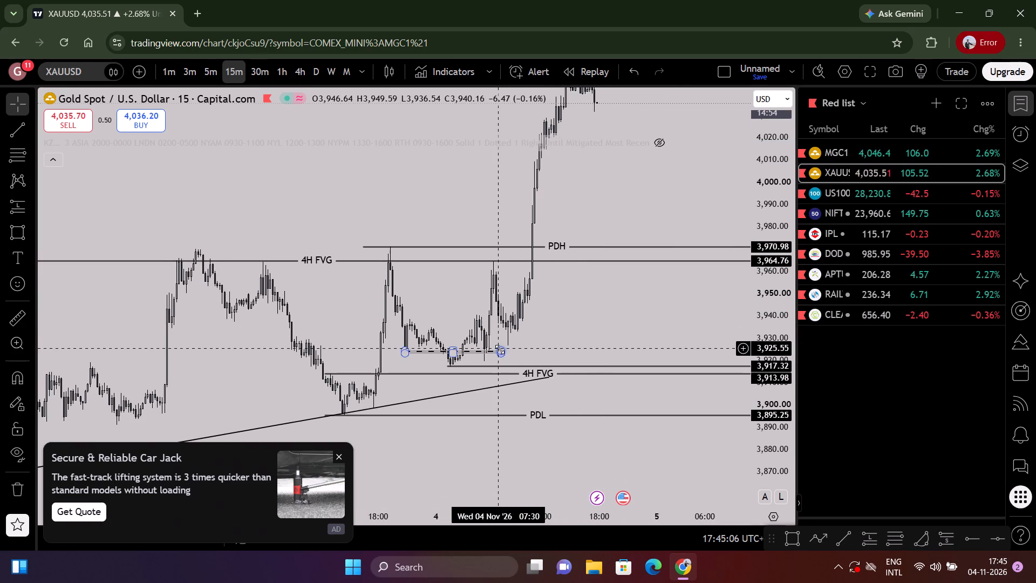
pyautogui.moveTo(564, 326); pyautogui.dragTo(665, 273)
pyautogui.moveTo(766, 411); pyautogui.dragTo(725, 0)
pyautogui.scroll(4, 644, 120)
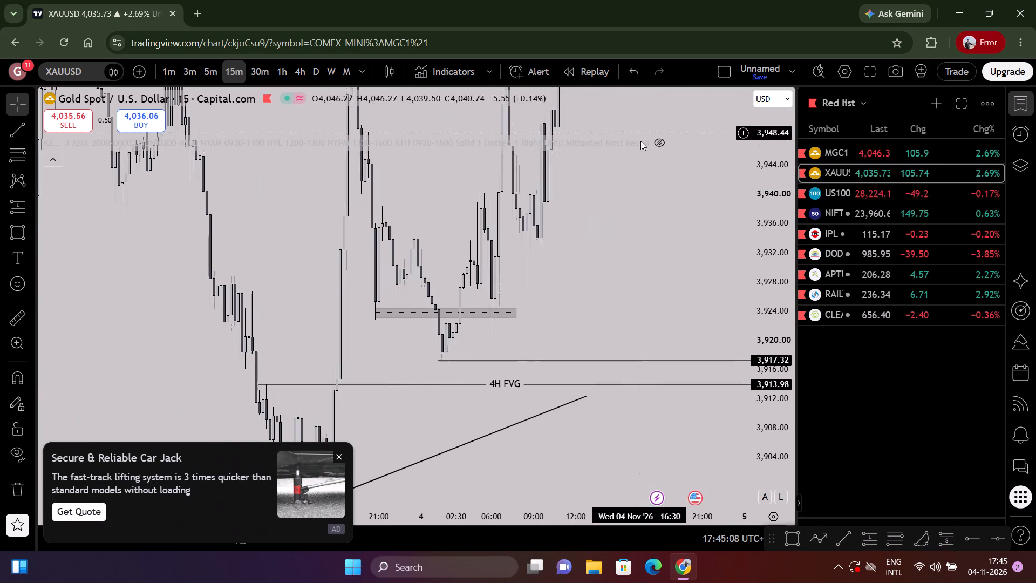
pyautogui.moveTo(759, 242); pyautogui.dragTo(672, 425)
pyautogui.scroll(-2, 628, 318)
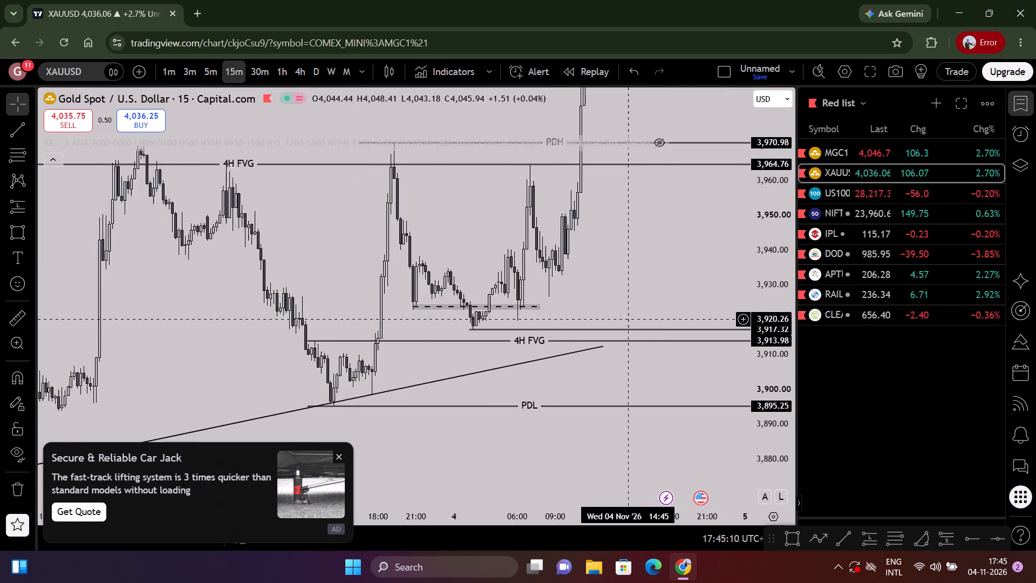
pyautogui.scroll(-1, 625, 308)
pyautogui.scroll(3, 625, 308)
pyautogui.moveTo(625, 308); pyautogui.dragTo(618, 374)
pyautogui.scroll(-2, 634, 375)
pyautogui.scroll(2, 635, 375)
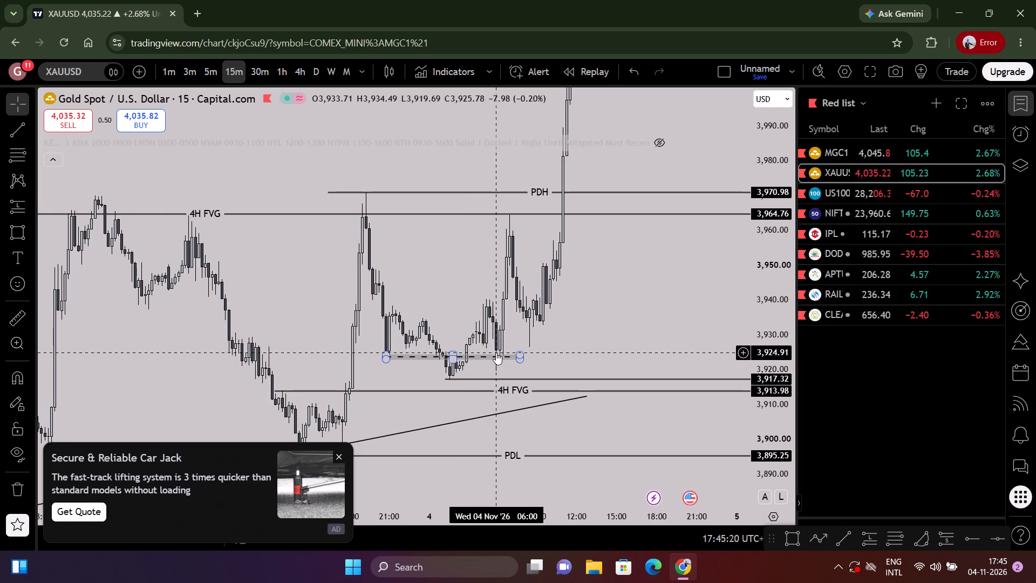
pyautogui.moveTo(575, 339); pyautogui.dragTo(614, 279)
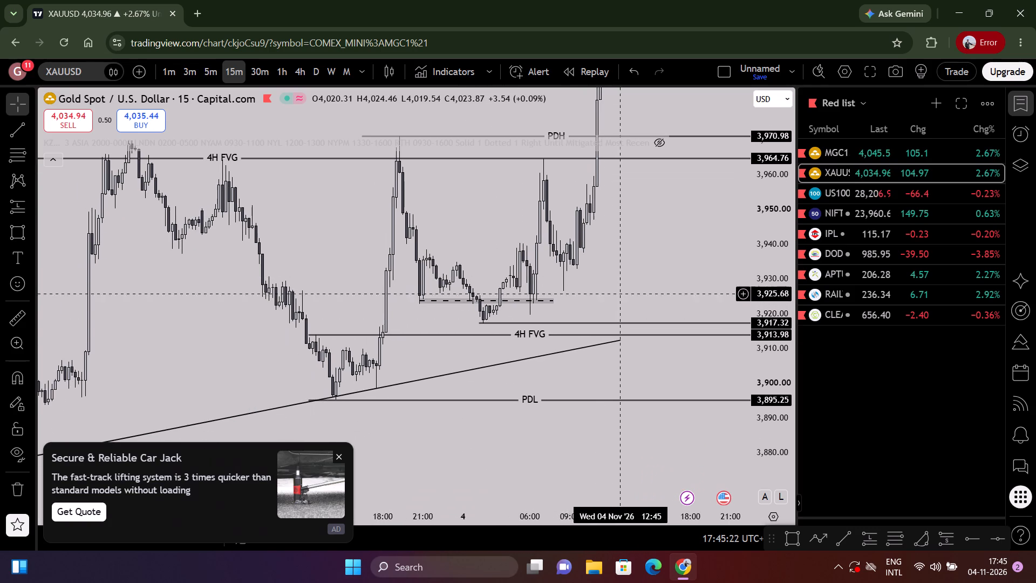
# Delete the unlabelled level at 3,917.32 and the ascending trend line under the early-November lows.
pyautogui.click(596, 326)
pyautogui.click(595, 324)
pyautogui.press('Delete')
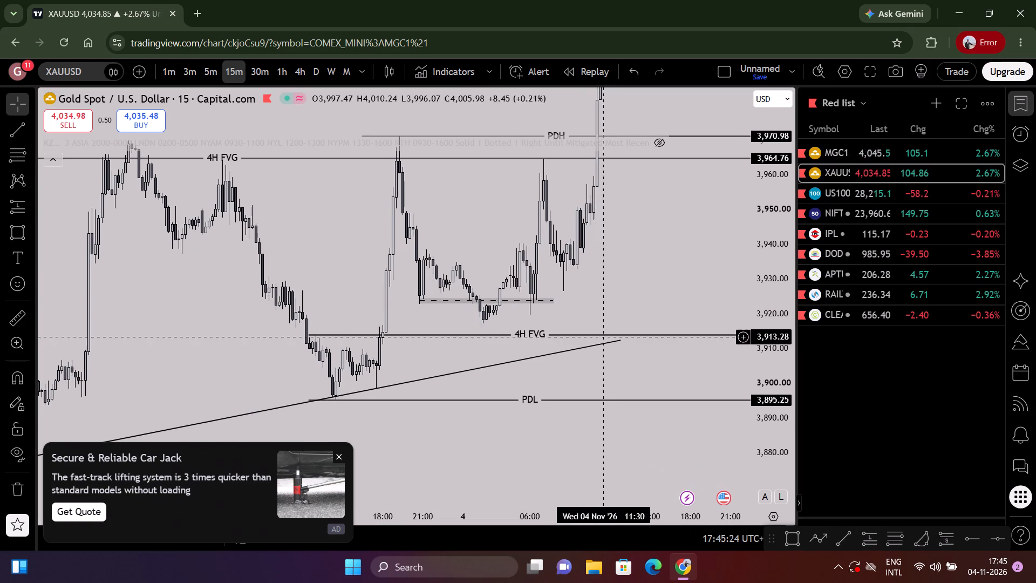
pyautogui.scroll(-5, 616, 358)
pyautogui.click(615, 358)
pyautogui.press('Delete')
# Examine the 4 November XAUUSD rally from the PDH line up to the latest candles.
pyautogui.moveTo(662, 275); pyautogui.dragTo(665, 320)
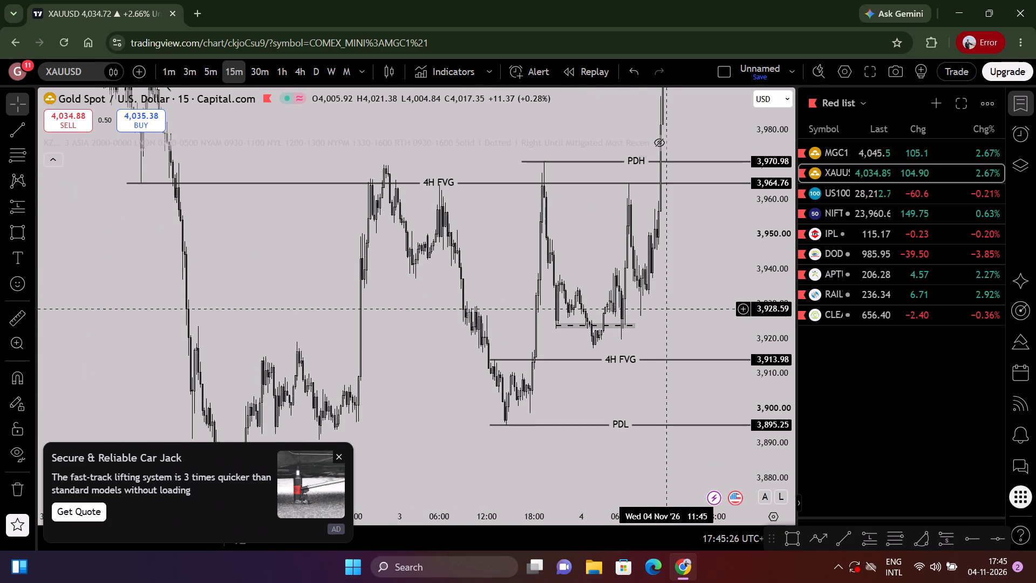
pyautogui.moveTo(665, 320); pyautogui.dragTo(600, 476)
pyautogui.scroll(-4, 644, 259)
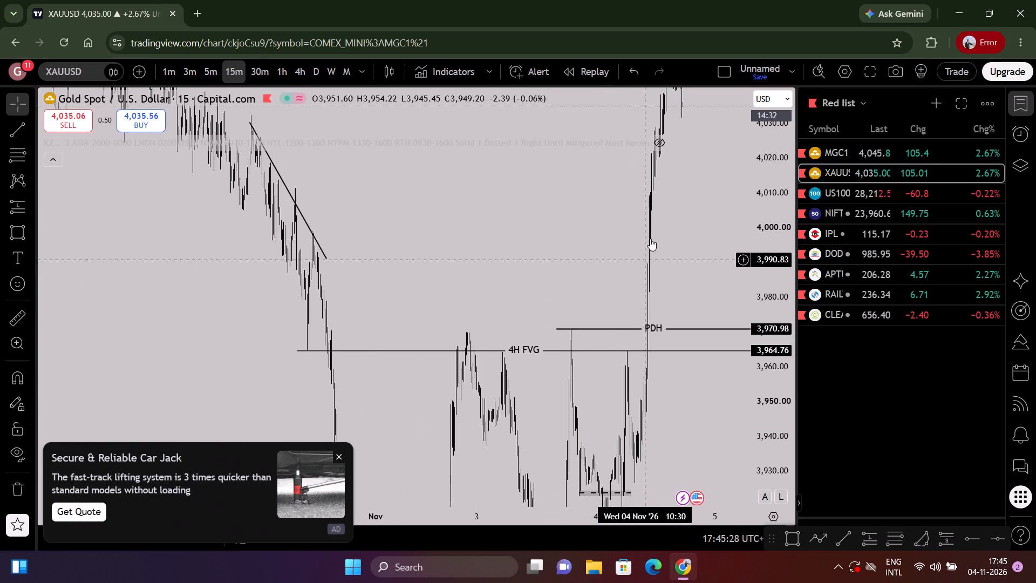
pyautogui.moveTo(650, 239); pyautogui.dragTo(650, 339)
pyautogui.scroll(4, 684, 278)
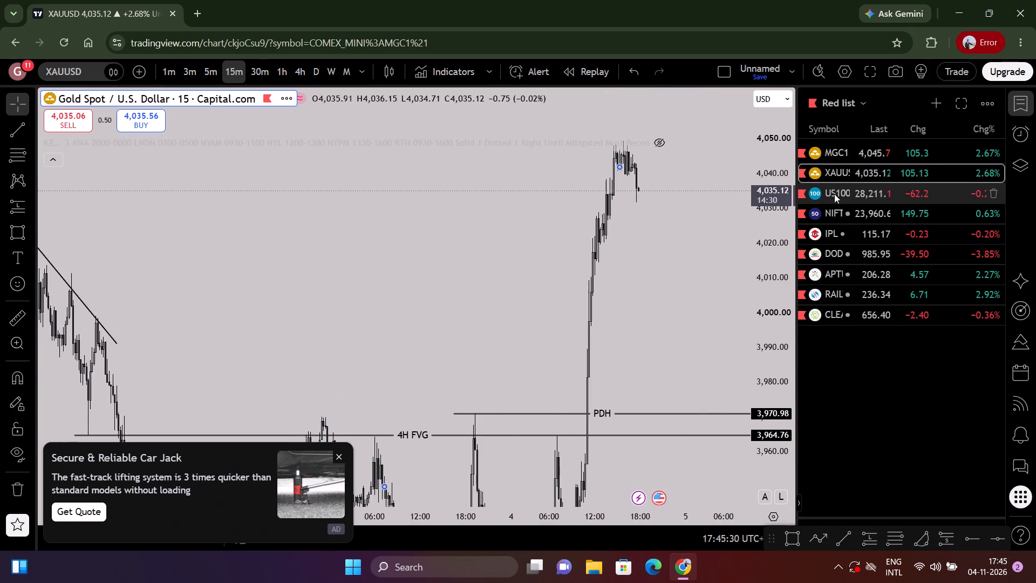
# Switch to the US100 chart and examine the 15-minute swings around the PDH, LRL and PDL markings.
pyautogui.click(834, 194)
pyautogui.scroll(4, 708, 318)
pyautogui.moveTo(766, 386); pyautogui.dragTo(743, 96)
pyautogui.scroll(3, 571, 302)
pyautogui.moveTo(583, 361); pyautogui.dragTo(679, 205)
pyautogui.scroll(-2, 673, 224)
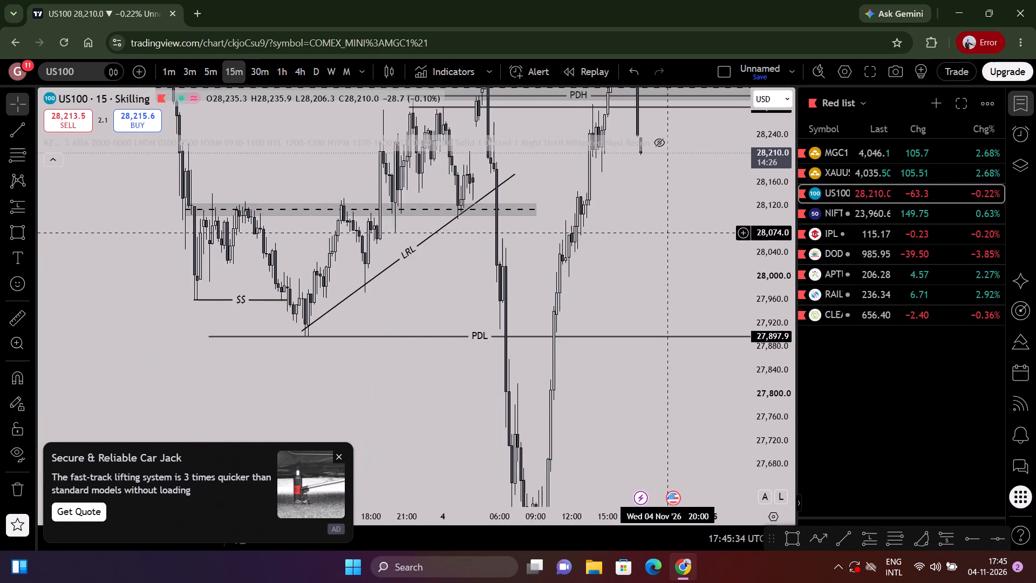
pyautogui.scroll(2, 657, 240)
pyautogui.moveTo(595, 249); pyautogui.dragTo(650, 364)
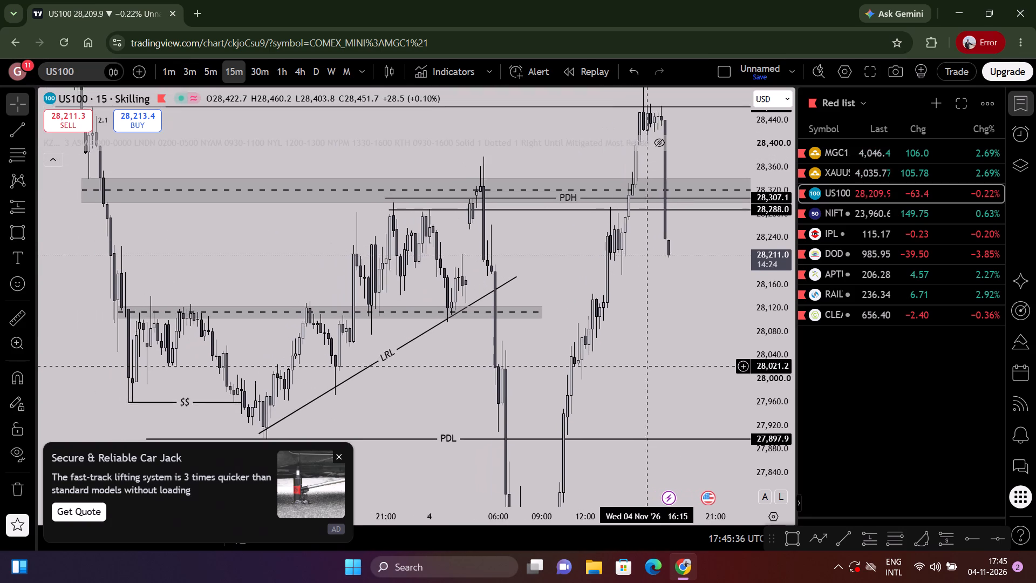
pyautogui.moveTo(650, 364); pyautogui.dragTo(670, 306)
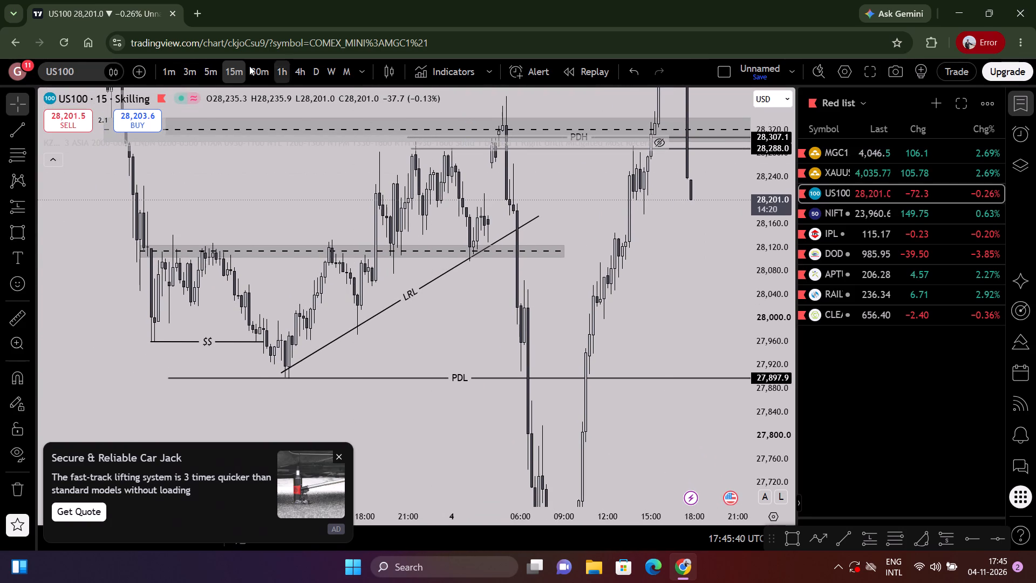
# Set US100 to the 5-minute timeframe and examine the 4 November sell-off below PDL down to its lows.
pyautogui.click(201, 64)
pyautogui.scroll(-5, 622, 374)
pyautogui.scroll(-2, 520, 313)
pyautogui.scroll(2, 515, 314)
pyautogui.moveTo(508, 314); pyautogui.dragTo(666, 308)
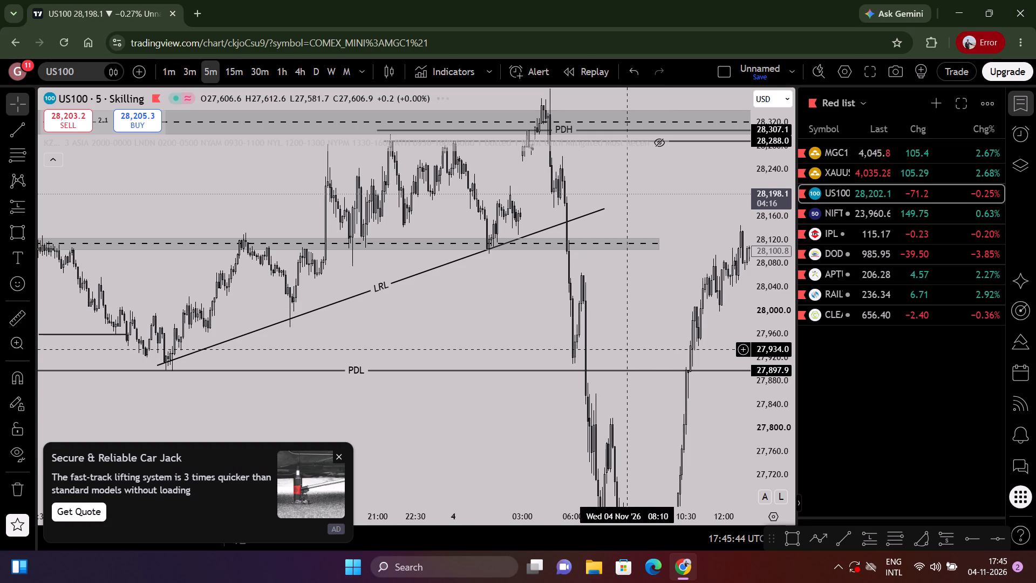
pyautogui.moveTo(605, 345); pyautogui.dragTo(597, 309)
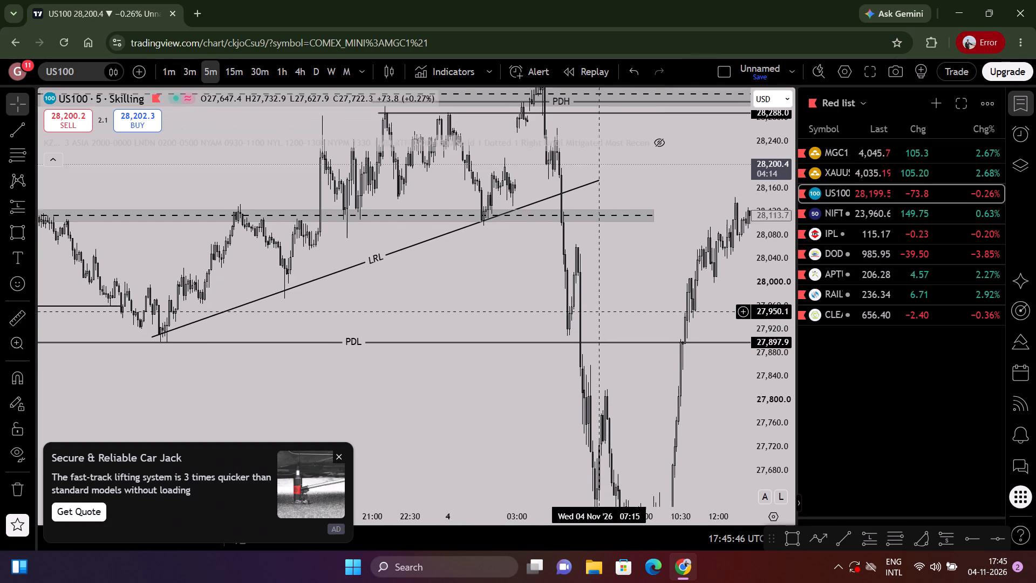
pyautogui.moveTo(597, 309); pyautogui.dragTo(544, 209)
pyautogui.moveTo(762, 351); pyautogui.dragTo(756, 526)
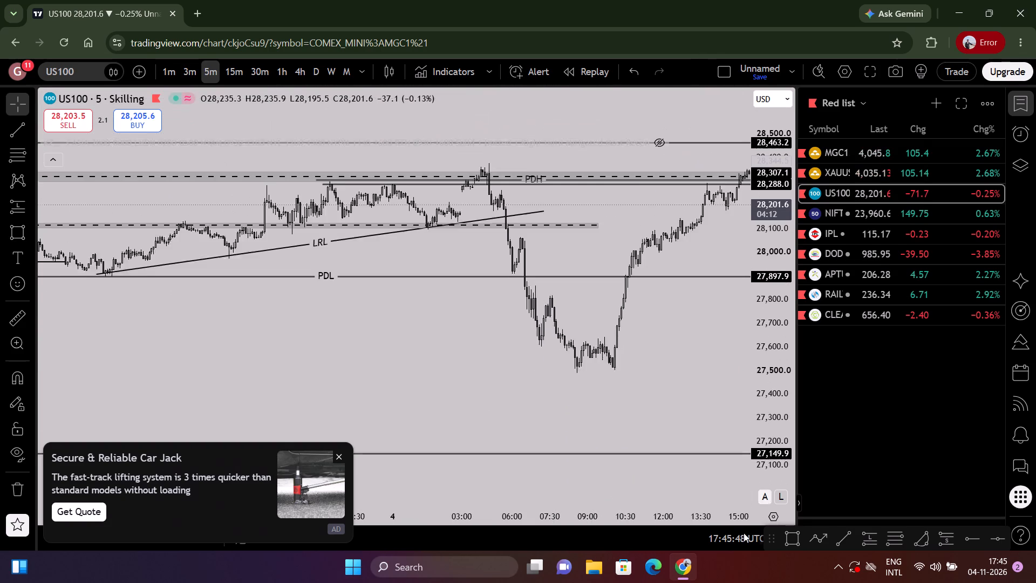
pyautogui.scroll(-12, 617, 496)
pyautogui.scroll(11, 642, 394)
pyautogui.moveTo(780, 463); pyautogui.dragTo(780, 170)
pyautogui.scroll(5, 753, 246)
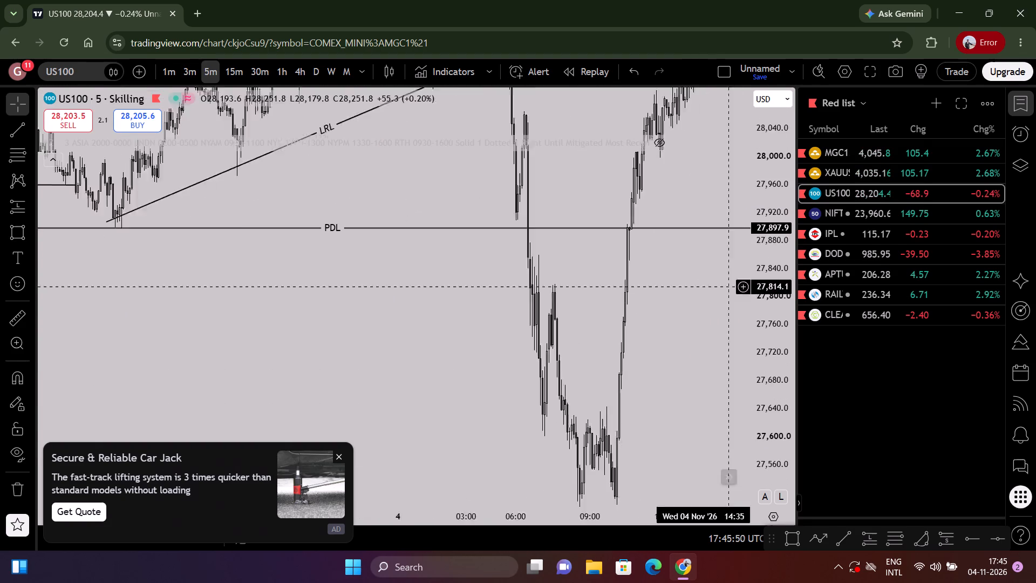
pyautogui.moveTo(659, 363); pyautogui.dragTo(734, 159)
pyautogui.scroll(4, 708, 254)
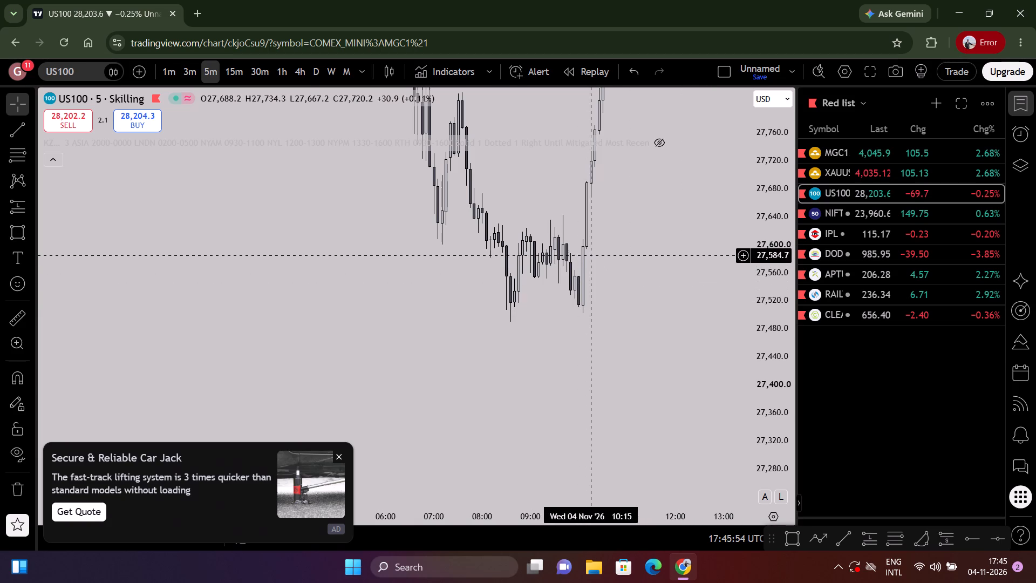
# Examine the US100 recovery from the 4 November lows through PDL and PDH up to the latest candles.
pyautogui.moveTo(583, 247); pyautogui.dragTo(551, 448)
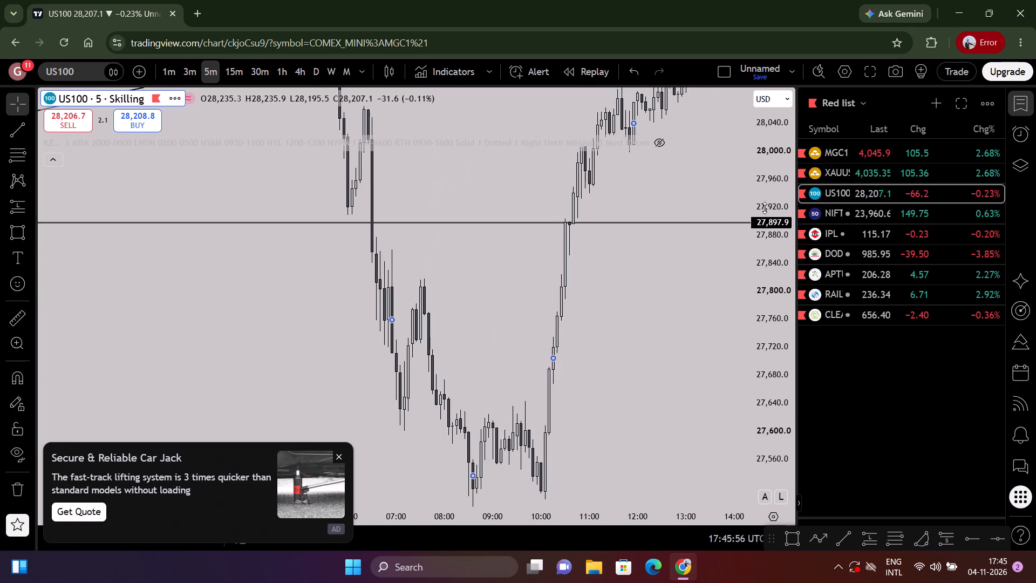
pyautogui.moveTo(780, 235); pyautogui.dragTo(710, 496)
pyautogui.scroll(-5, 677, 428)
pyautogui.moveTo(662, 348); pyautogui.dragTo(452, 440)
pyautogui.scroll(-4, 485, 433)
pyautogui.moveTo(607, 415); pyautogui.dragTo(634, 372)
pyautogui.scroll(3, 692, 377)
pyautogui.moveTo(766, 425); pyautogui.dragTo(756, 191)
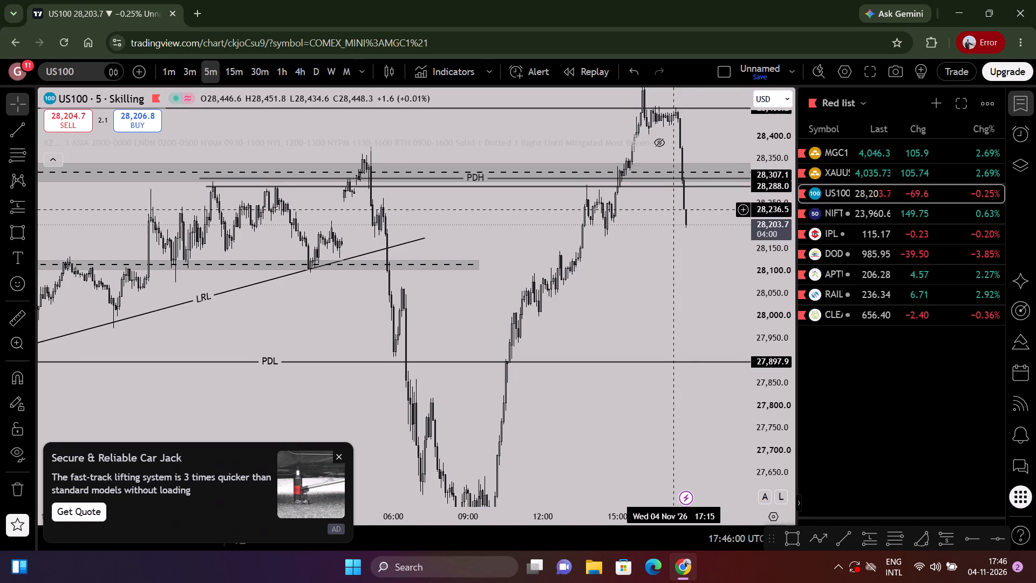
pyautogui.moveTo(666, 230); pyautogui.dragTo(660, 308)
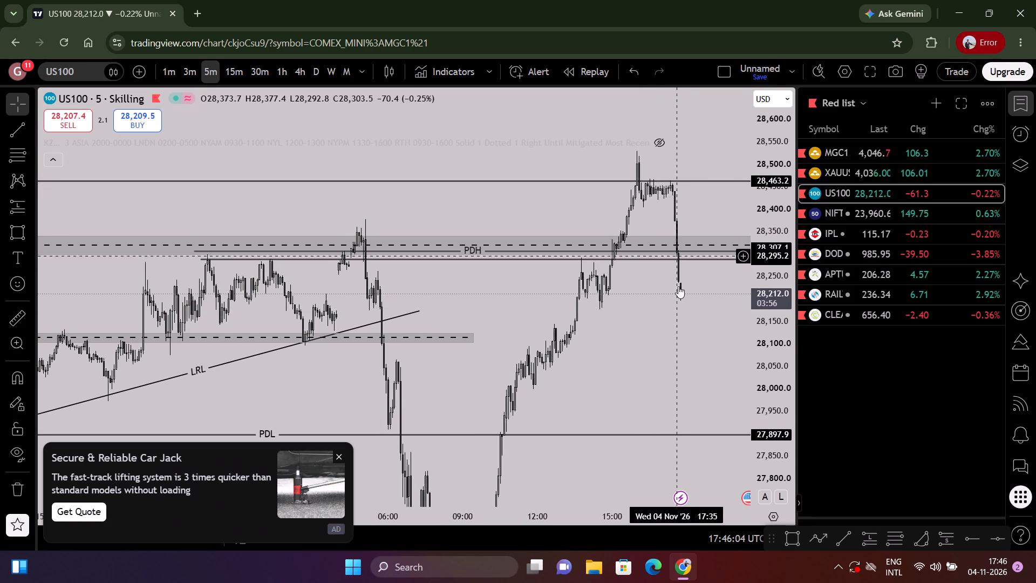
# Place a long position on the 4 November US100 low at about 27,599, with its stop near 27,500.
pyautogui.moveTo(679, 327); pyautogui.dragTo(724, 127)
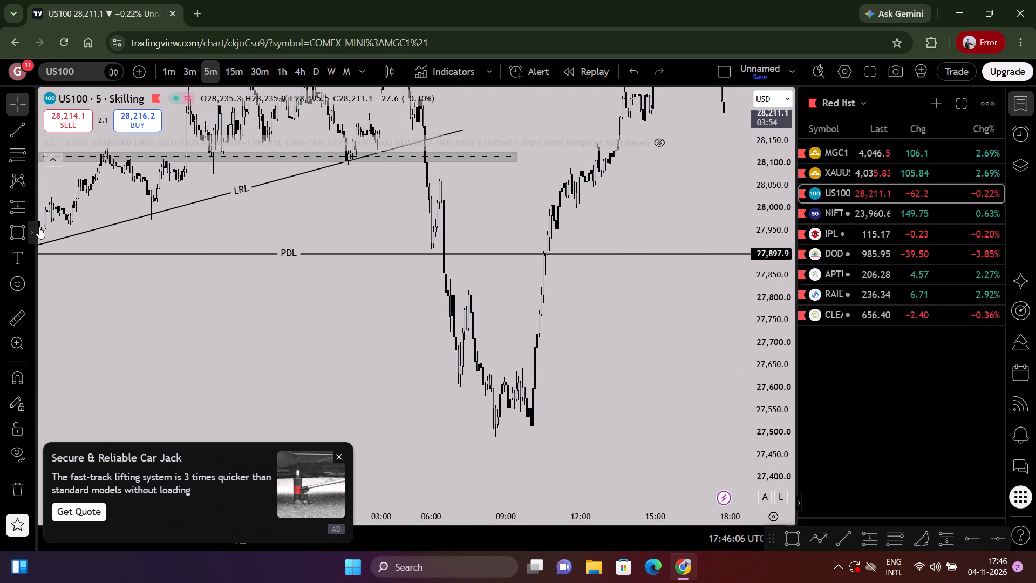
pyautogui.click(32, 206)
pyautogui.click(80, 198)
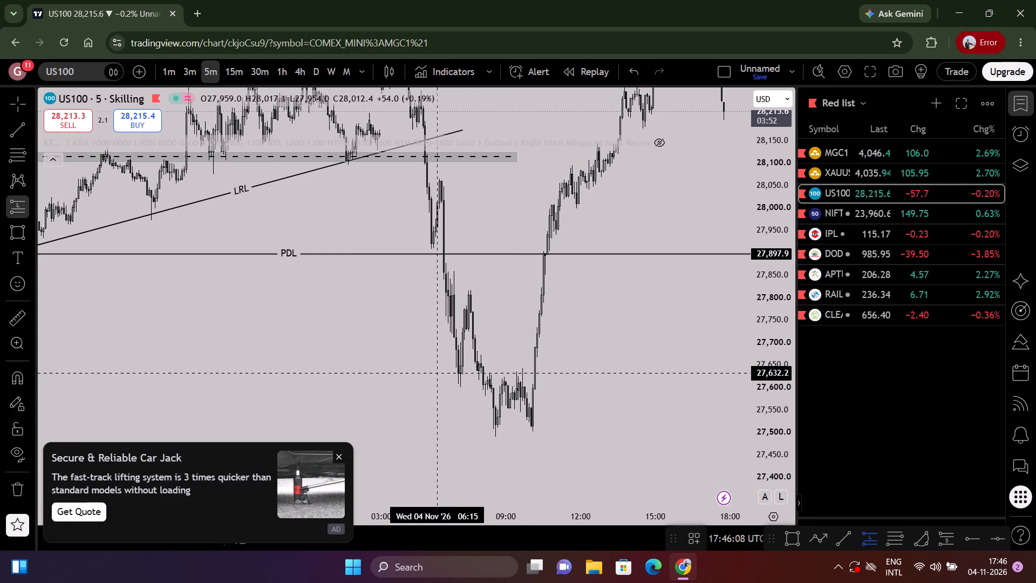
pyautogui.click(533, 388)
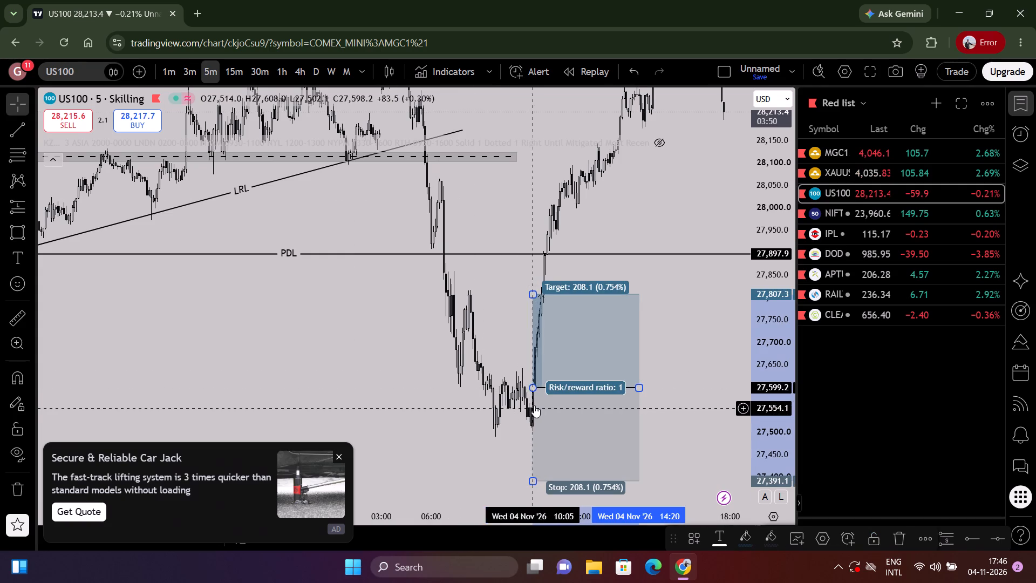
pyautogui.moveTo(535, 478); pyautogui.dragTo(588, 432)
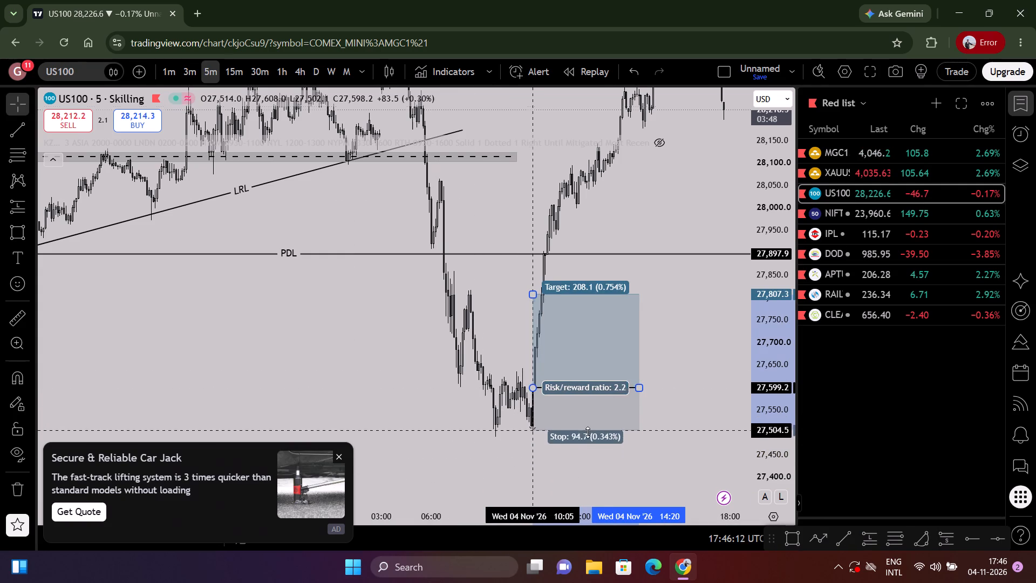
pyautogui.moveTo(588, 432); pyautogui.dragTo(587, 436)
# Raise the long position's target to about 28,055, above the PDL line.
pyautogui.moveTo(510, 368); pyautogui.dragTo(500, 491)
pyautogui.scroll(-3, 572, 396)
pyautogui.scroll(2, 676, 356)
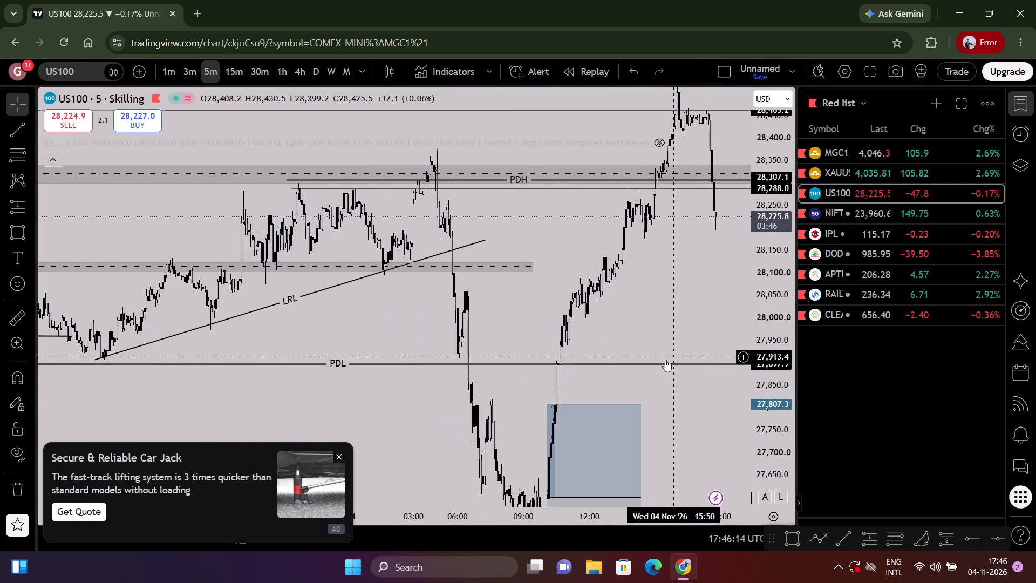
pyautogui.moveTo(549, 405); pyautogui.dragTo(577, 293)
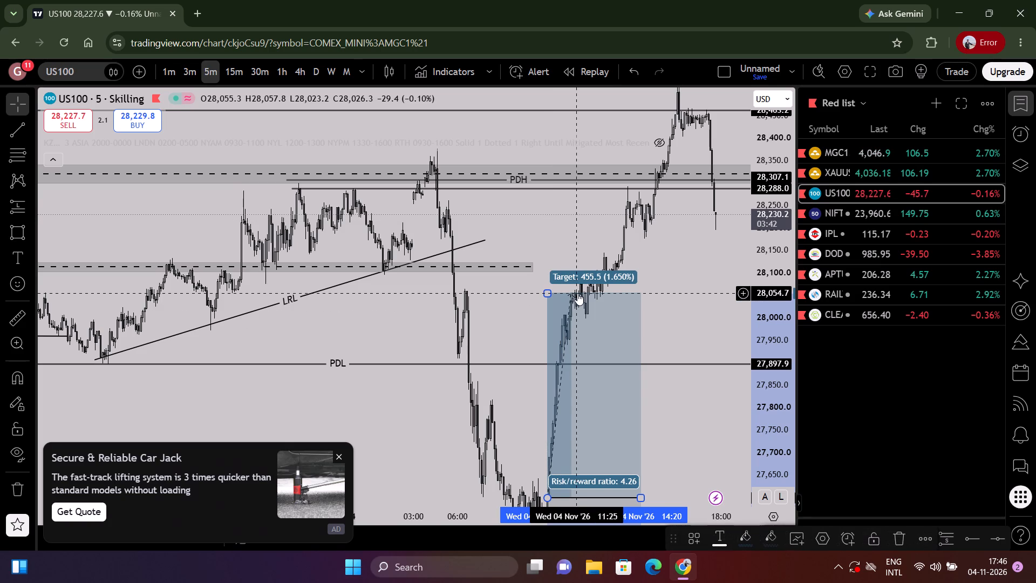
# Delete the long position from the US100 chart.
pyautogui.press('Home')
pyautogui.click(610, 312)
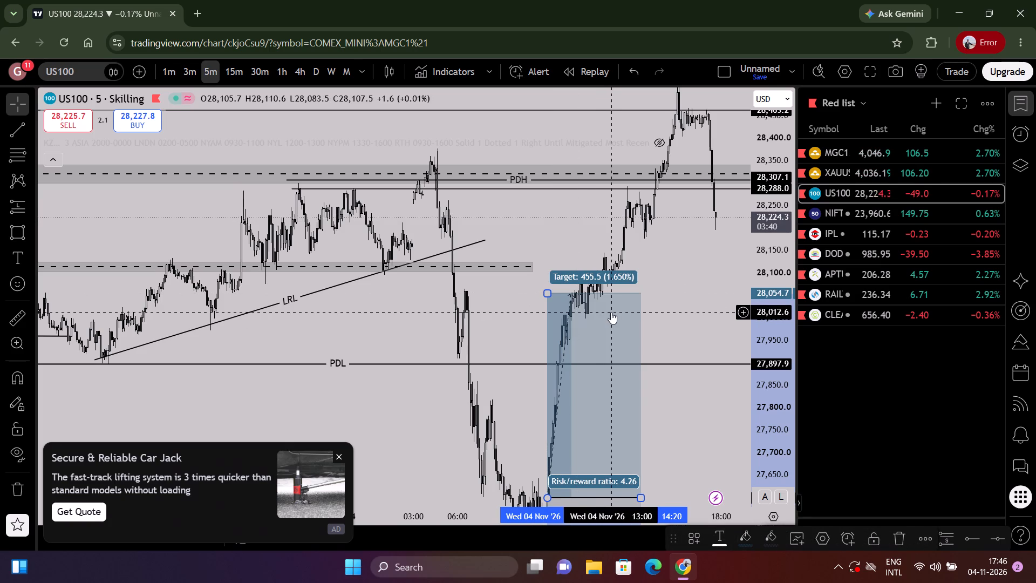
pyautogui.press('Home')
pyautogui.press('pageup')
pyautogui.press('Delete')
# Examine the latest 5-minute US100 drop from the 28,463.2 level through the PDH zone.
pyautogui.scroll(-2, 639, 321)
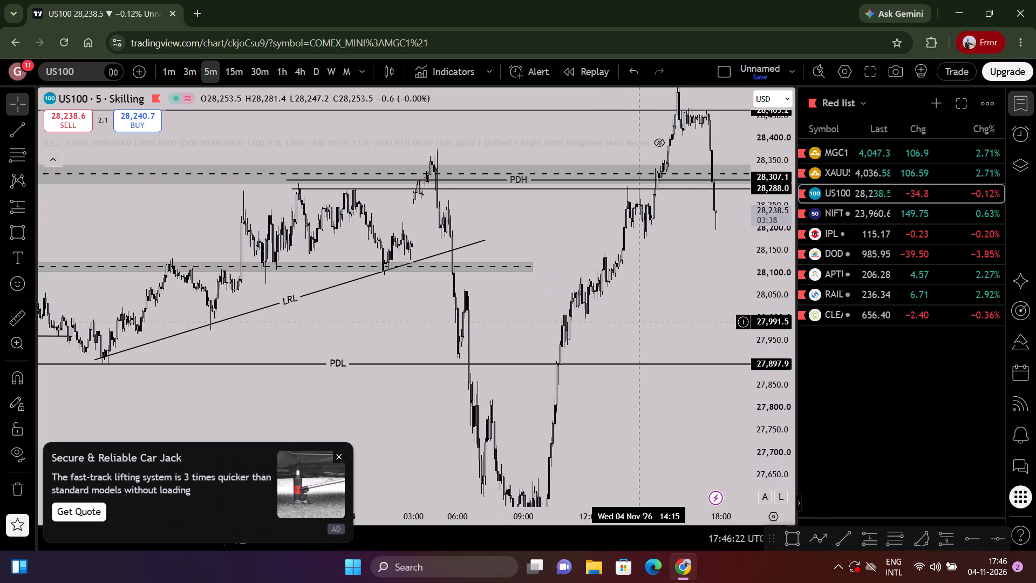
pyautogui.scroll(-2, 639, 321)
pyautogui.scroll(4, 638, 316)
pyautogui.moveTo(637, 297); pyautogui.dragTo(593, 417)
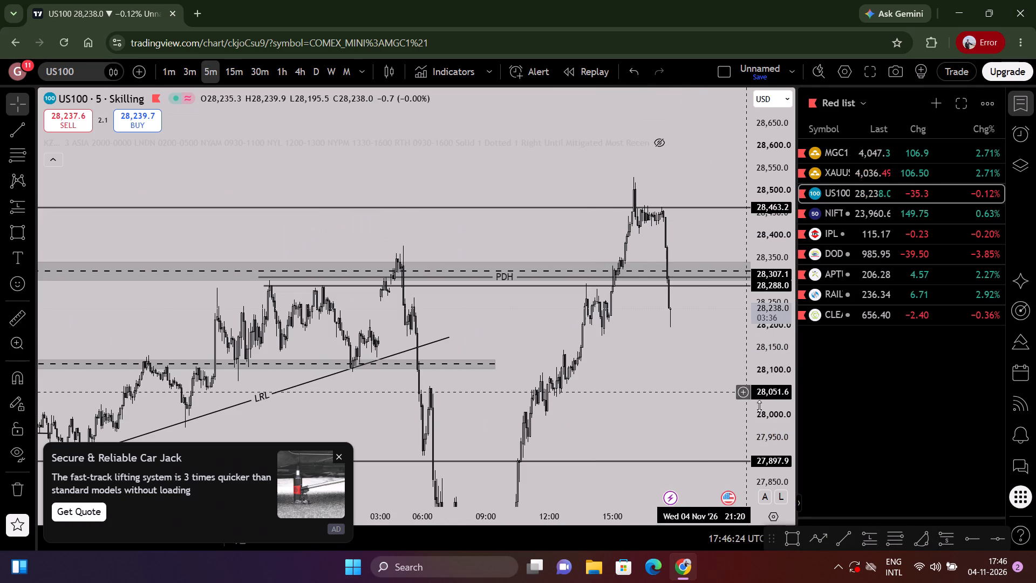
pyautogui.moveTo(705, 388); pyautogui.dragTo(697, 362)
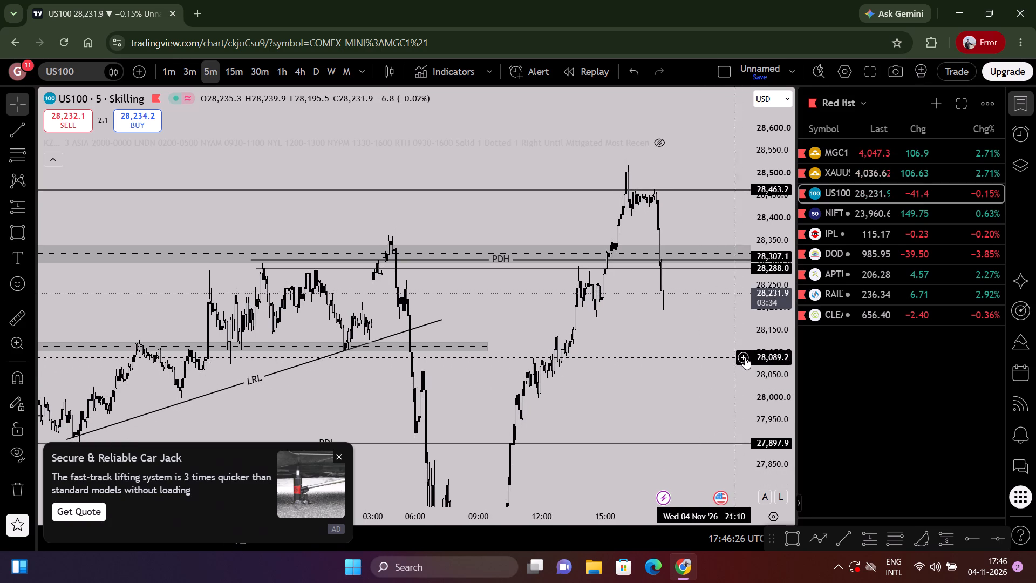
pyautogui.moveTo(773, 389); pyautogui.dragTo(740, 255)
pyautogui.scroll(6, 680, 319)
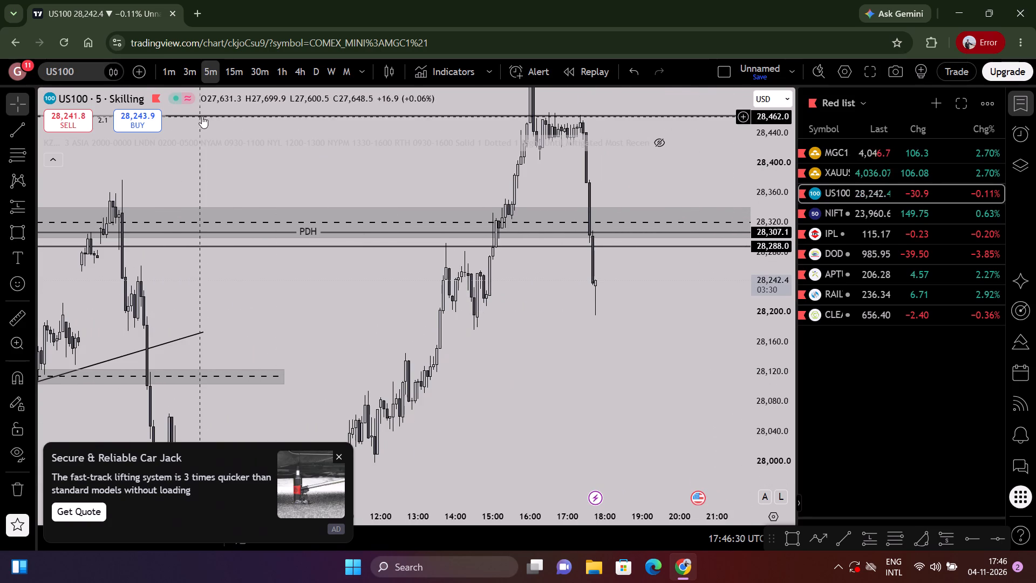
# Place a long position beside the latest US100 candle, with entry at about 28,245 and stop near 28,179.
pyautogui.click(36, 201)
pyautogui.click(30, 208)
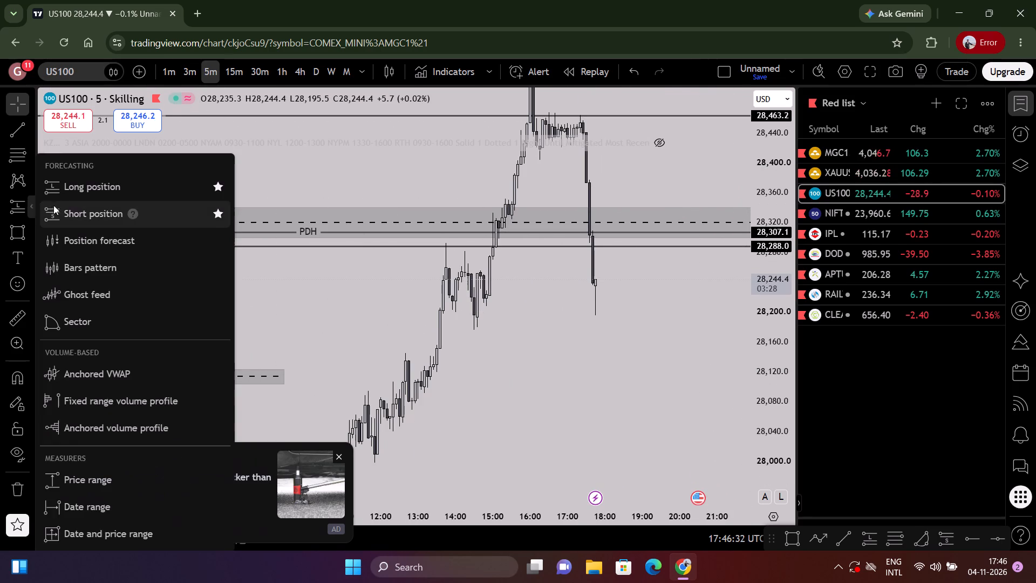
pyautogui.click(65, 186)
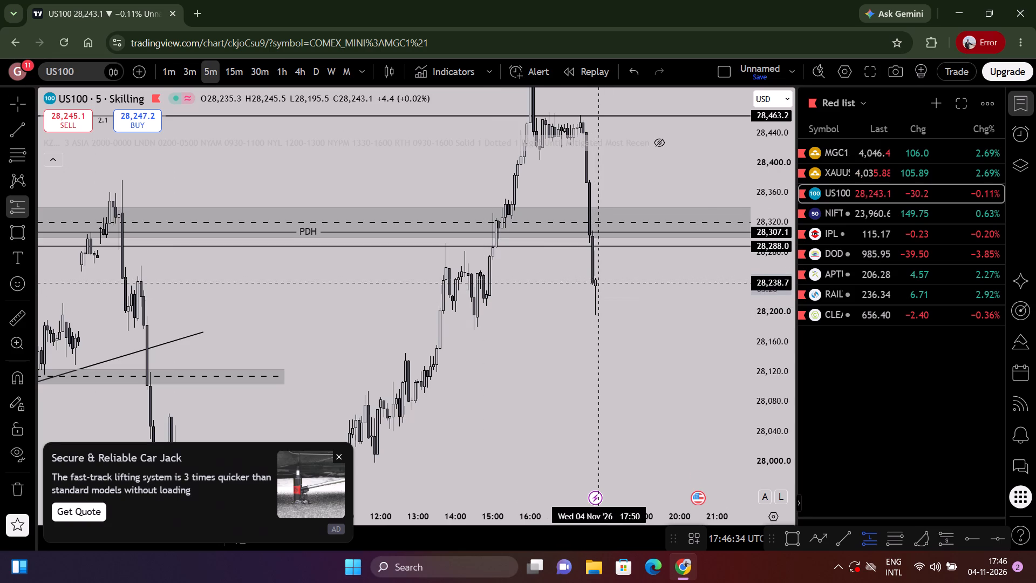
pyautogui.click(601, 278)
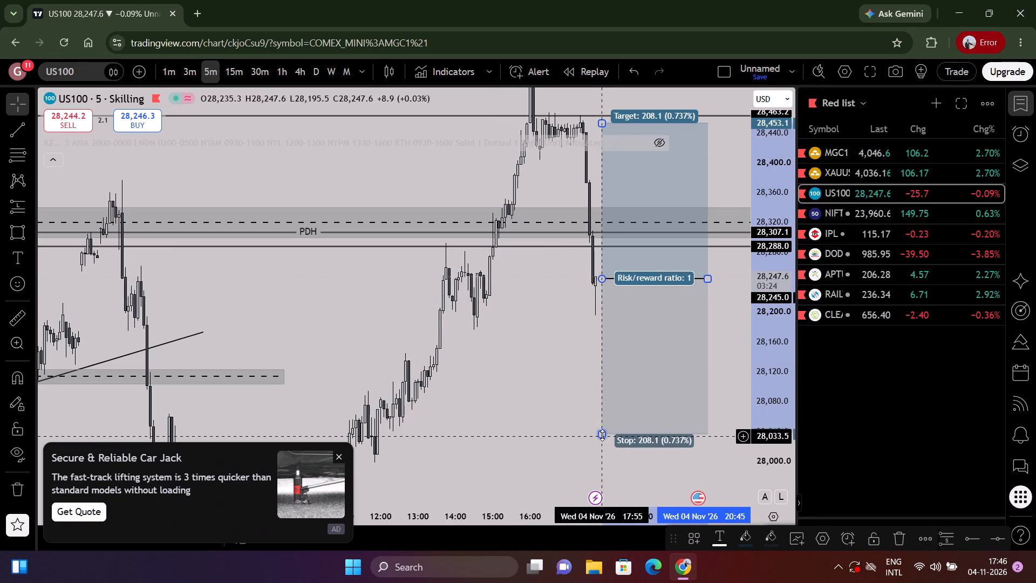
pyautogui.moveTo(602, 435); pyautogui.dragTo(649, 318)
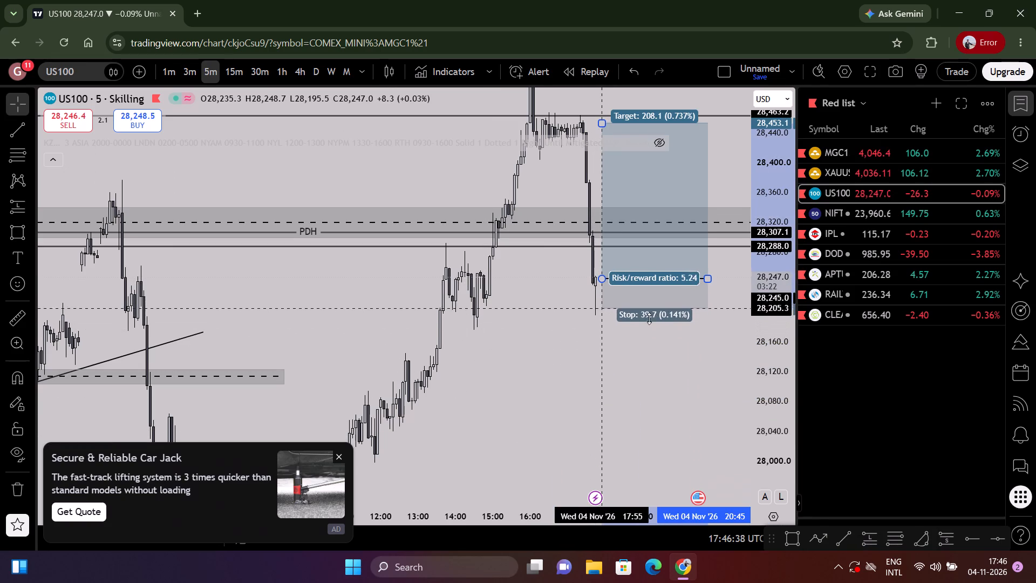
pyautogui.moveTo(649, 318); pyautogui.dragTo(654, 331)
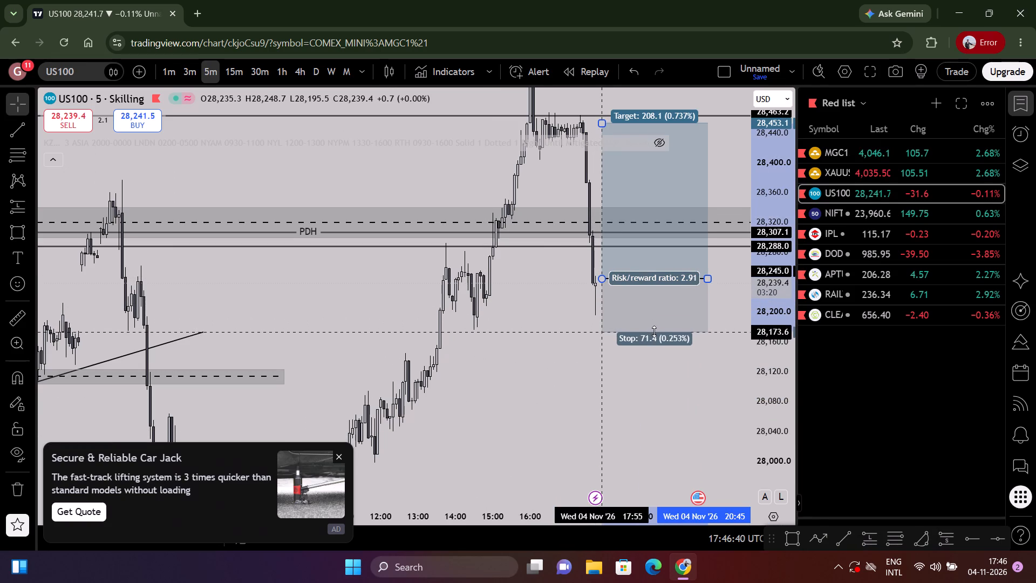
pyautogui.moveTo(654, 331); pyautogui.dragTo(652, 328)
# Raise the US100 long position's target to about 28,533, above the recent high.
pyautogui.moveTo(558, 293); pyautogui.dragTo(559, 502)
pyautogui.scroll(-5, 575, 369)
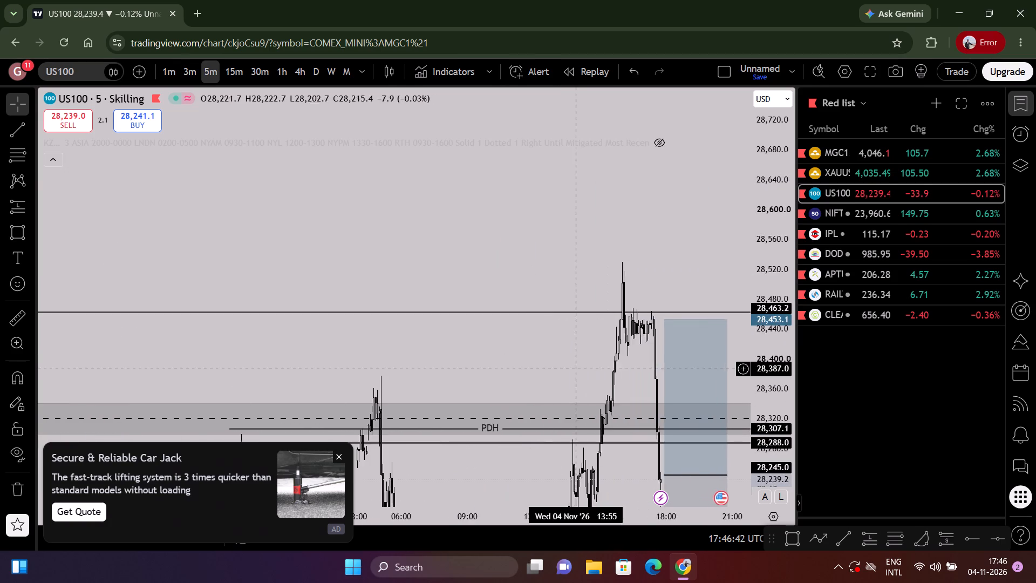
pyautogui.scroll(-7, 577, 361)
pyautogui.scroll(1, 630, 354)
pyautogui.scroll(-5, 654, 346)
pyautogui.moveTo(781, 261); pyautogui.dragTo(778, 398)
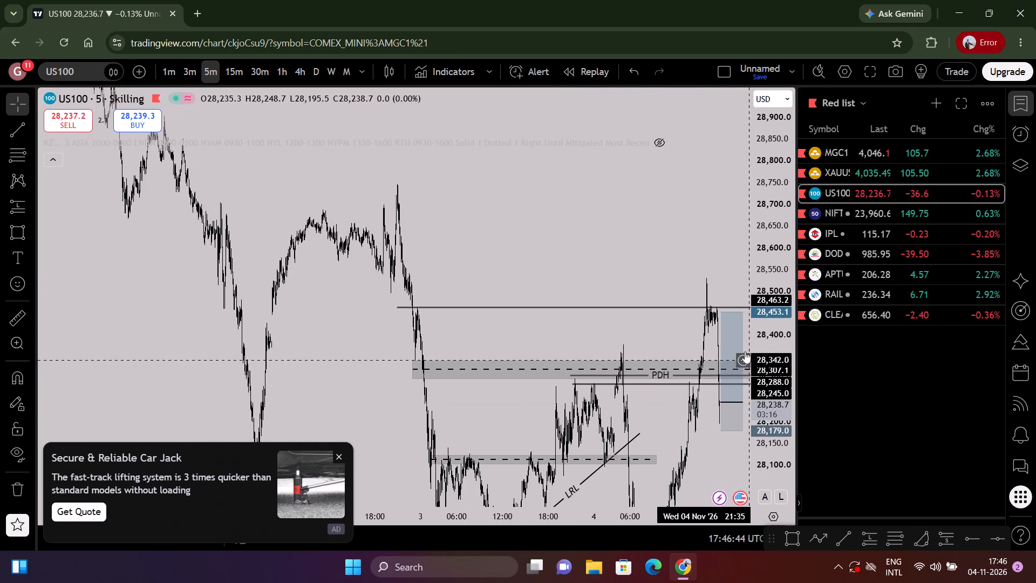
pyautogui.moveTo(720, 307); pyautogui.dragTo(718, 274)
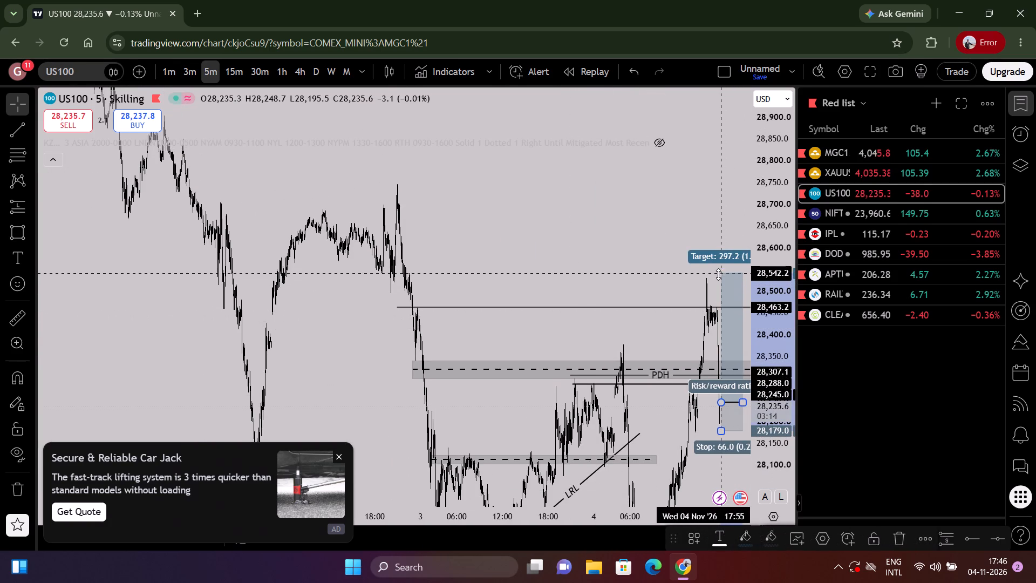
pyautogui.moveTo(718, 274); pyautogui.dragTo(724, 277)
# On the 1-minute US100 chart, move the long position's entry to about 28,248, starting at the latest candle.
pyautogui.moveTo(614, 299); pyautogui.dragTo(503, 212)
pyautogui.scroll(4, 545, 301)
pyautogui.scroll(10, 606, 382)
pyautogui.moveTo(432, 402); pyautogui.dragTo(448, 409)
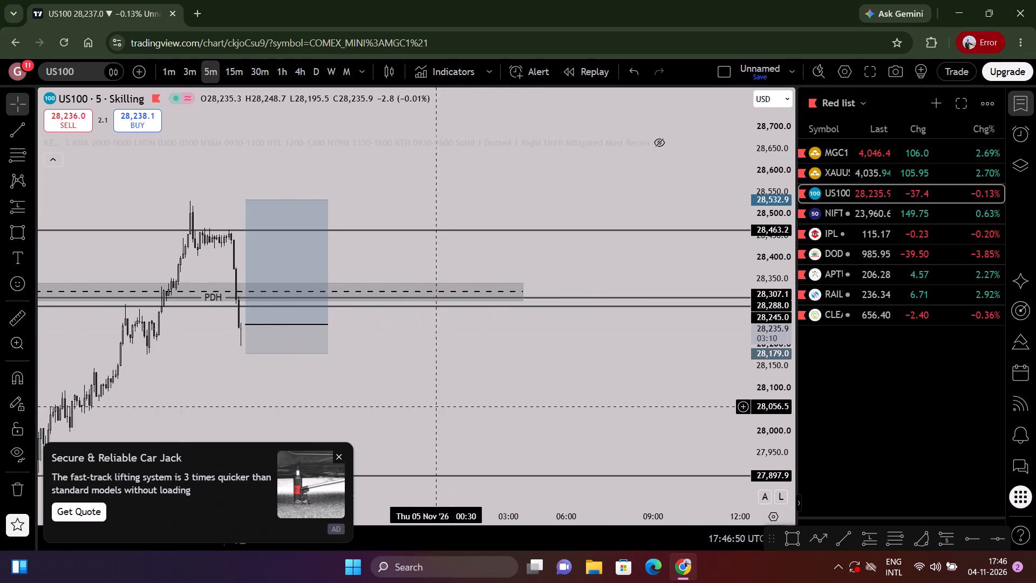
pyautogui.moveTo(448, 409); pyautogui.dragTo(969, 392)
pyautogui.scroll(4, 734, 381)
pyautogui.moveTo(776, 402); pyautogui.dragTo(782, 243)
pyautogui.moveTo(667, 356); pyautogui.dragTo(425, 347)
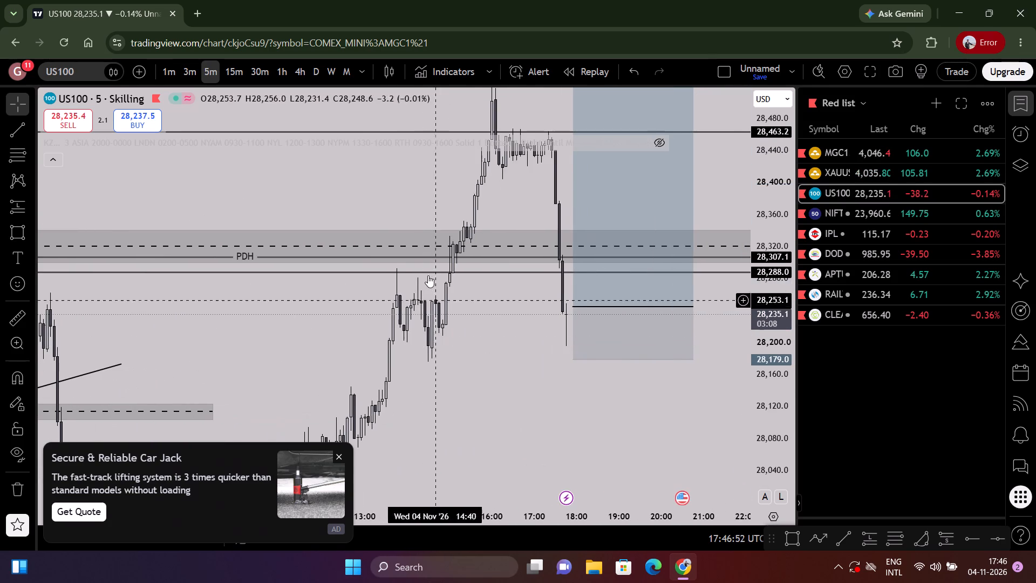
pyautogui.click(171, 72)
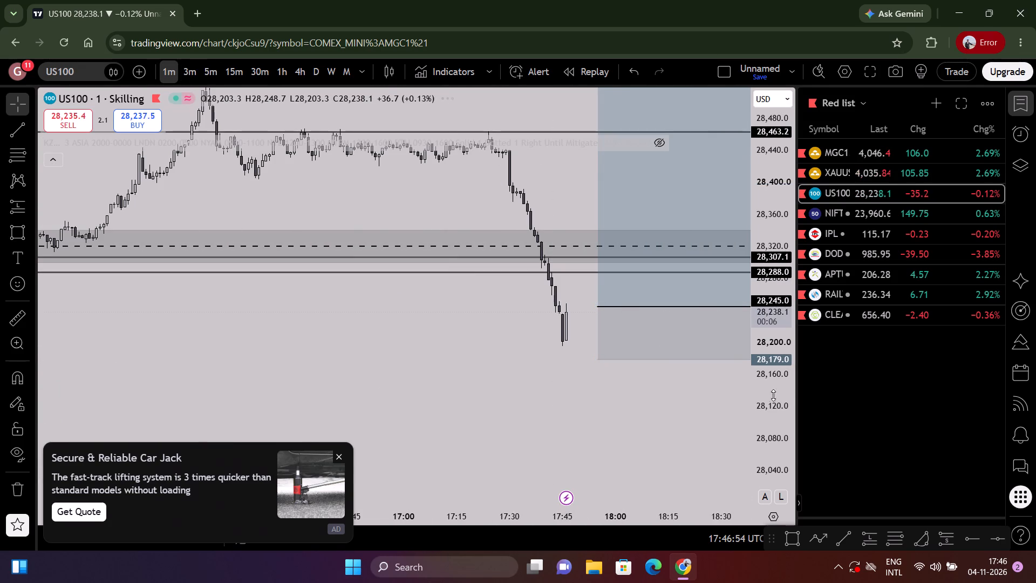
pyautogui.moveTo(770, 415); pyautogui.dragTo(720, 184)
pyautogui.scroll(3, 614, 315)
pyautogui.moveTo(545, 311); pyautogui.dragTo(509, 308)
pyautogui.scroll(-6, 473, 339)
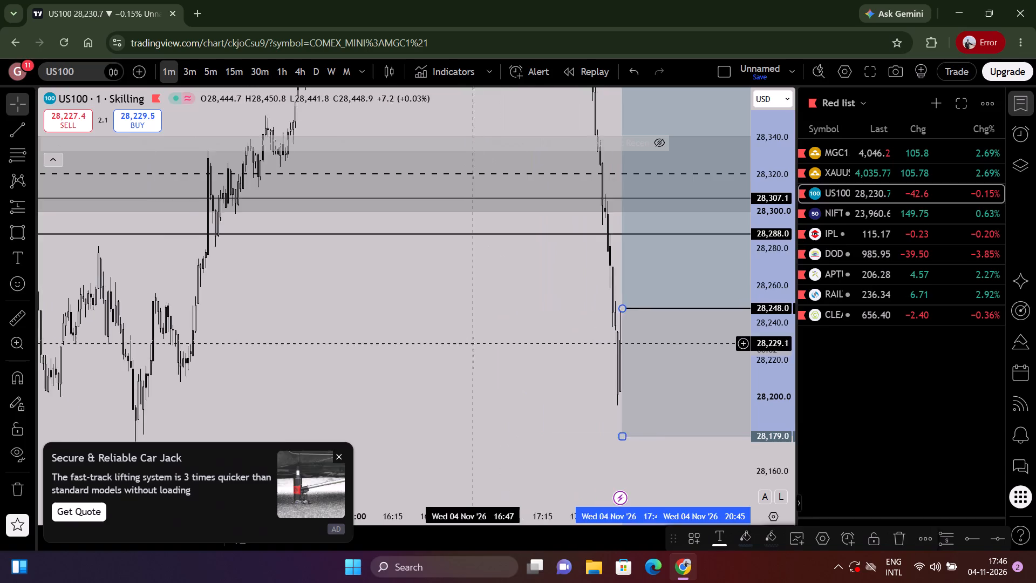
# Lower the US100 long position's stop to about 28,174, just under the earlier swing low.
pyautogui.moveTo(476, 344); pyautogui.dragTo(559, 264)
pyautogui.scroll(-2, 608, 351)
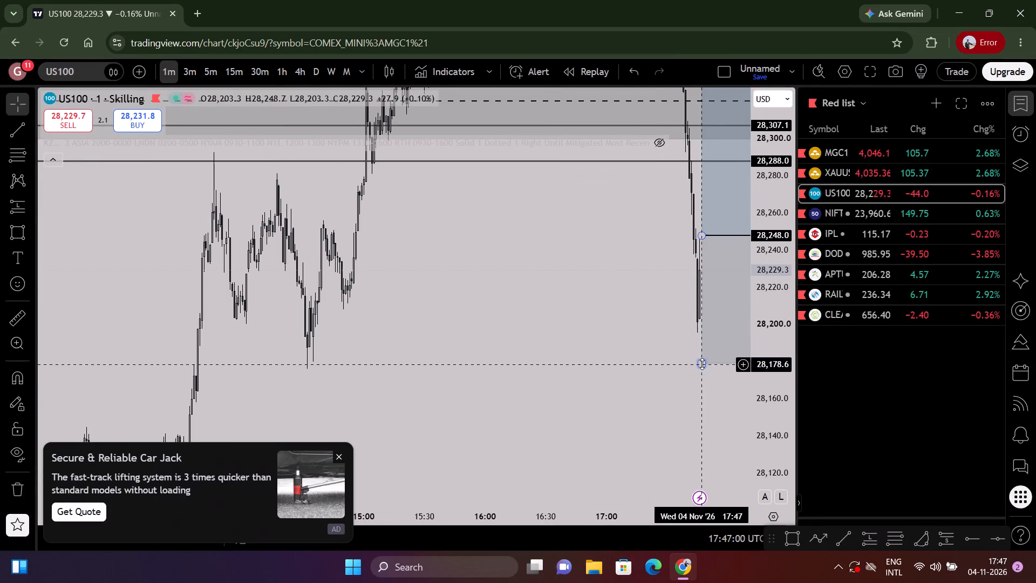
pyautogui.moveTo(702, 364); pyautogui.dragTo(705, 372)
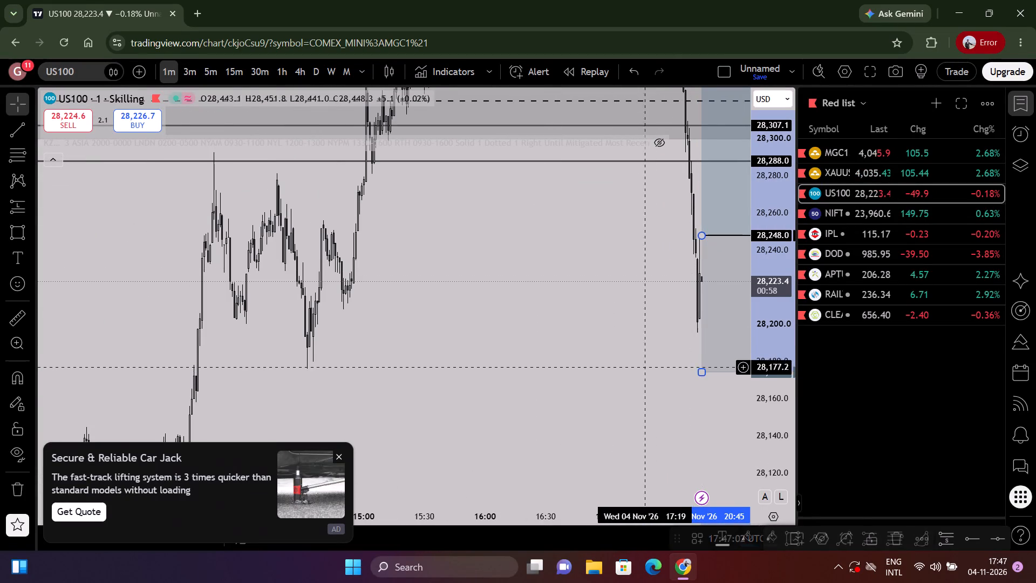
pyautogui.scroll(13, 631, 362)
pyautogui.click(619, 395)
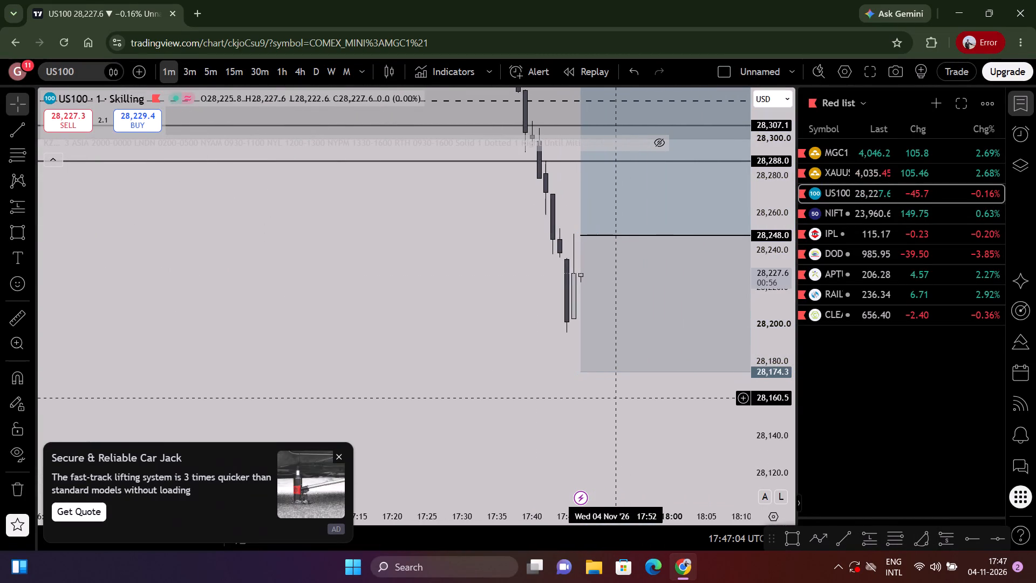
pyautogui.scroll(-1, 535, 376)
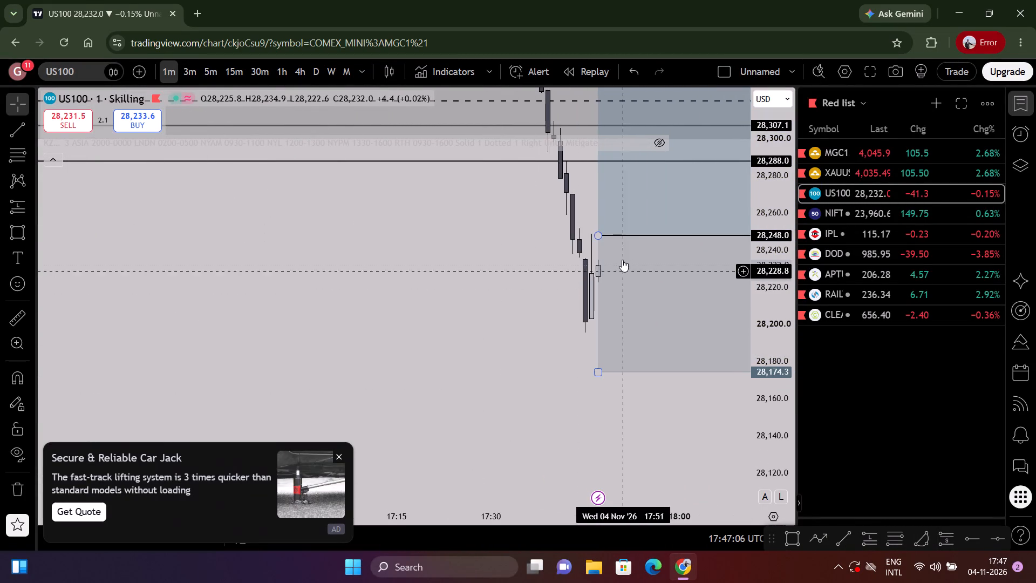
# On the 5-minute NIFTY chart, draw a rectangle zone at about 23,742–23,748 from the 3 November high to 5 November.
pyautogui.click(881, 216)
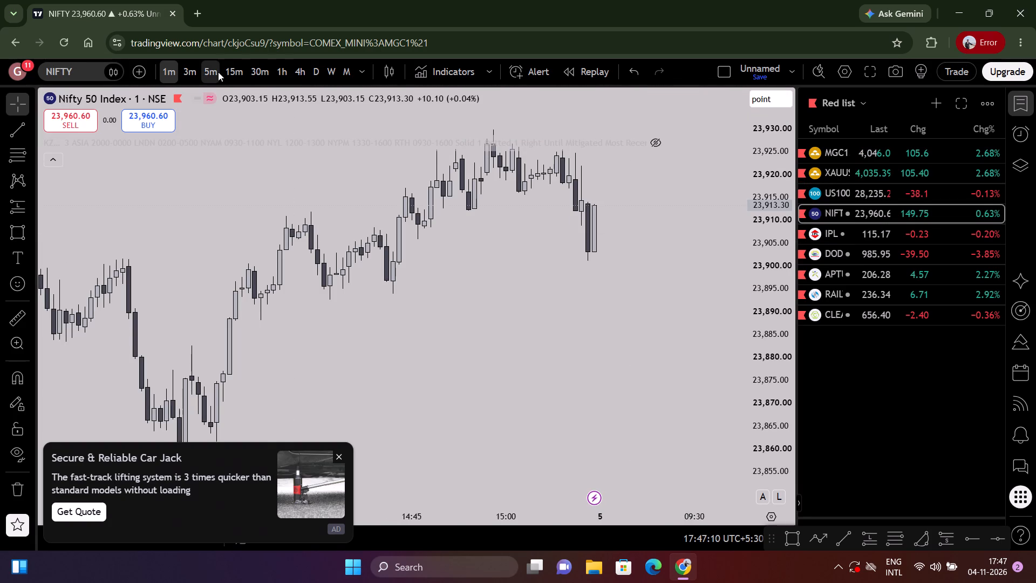
pyautogui.click(218, 72)
pyautogui.moveTo(762, 279); pyautogui.dragTo(766, 582)
pyautogui.scroll(-6, 609, 434)
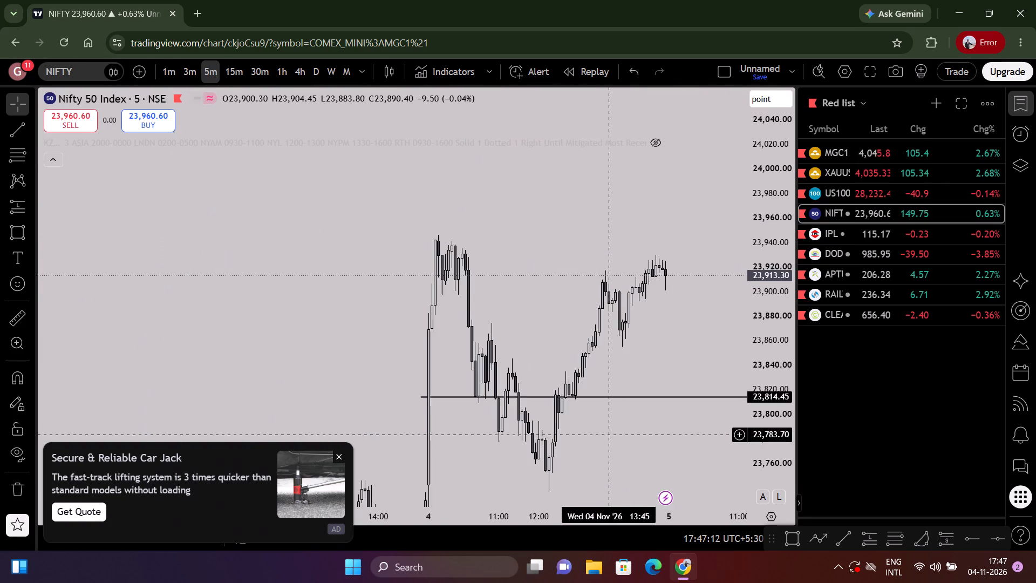
pyautogui.moveTo(608, 367); pyautogui.dragTo(704, 155)
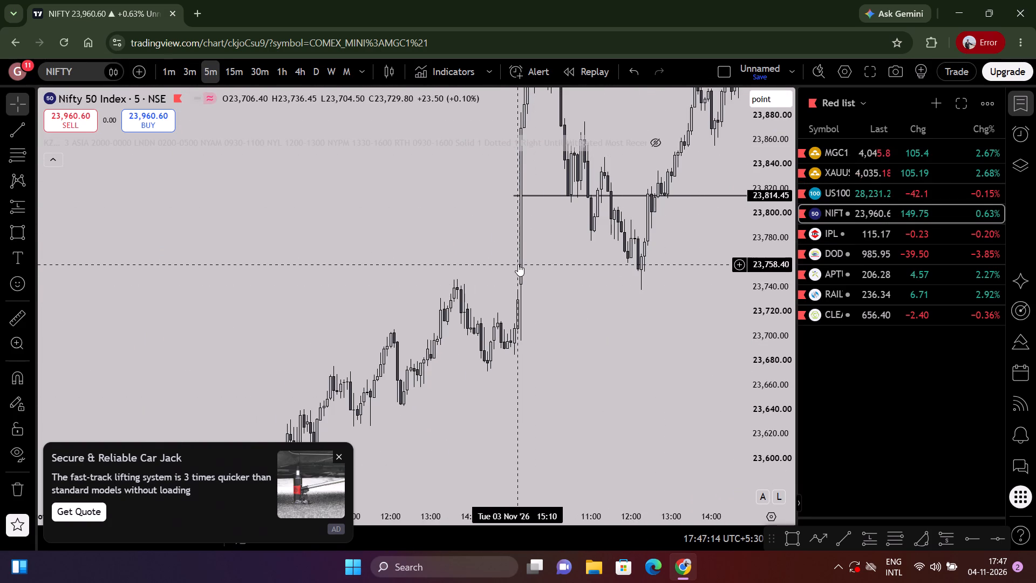
pyautogui.moveTo(518, 264); pyautogui.dragTo(482, 494)
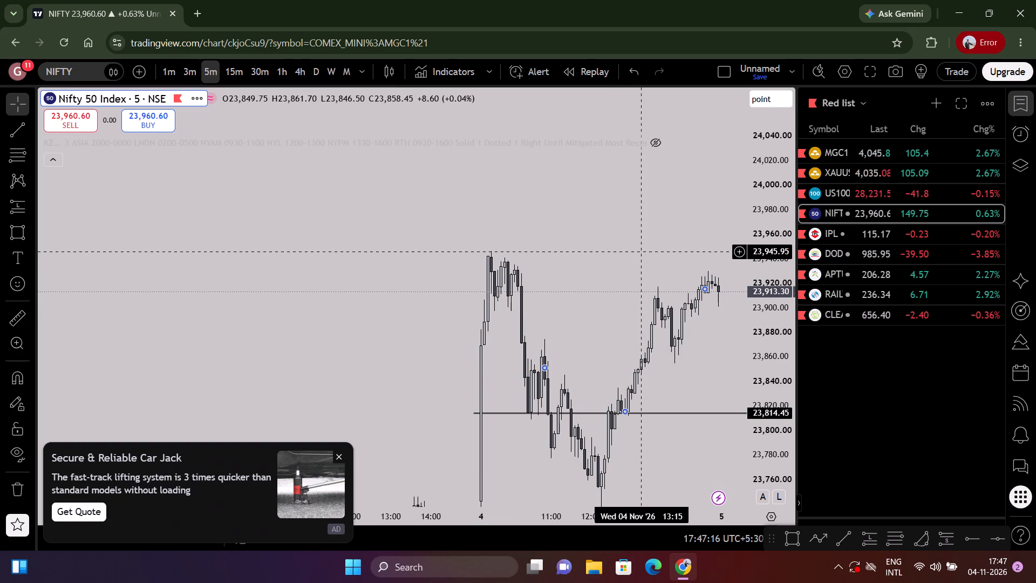
pyautogui.moveTo(667, 375); pyautogui.dragTo(583, 252)
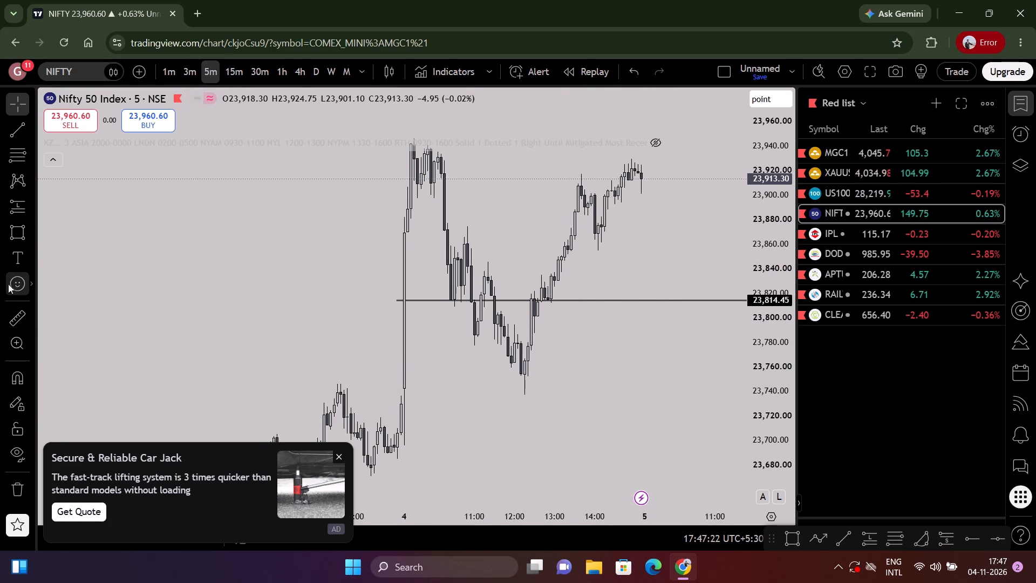
pyautogui.click(10, 230)
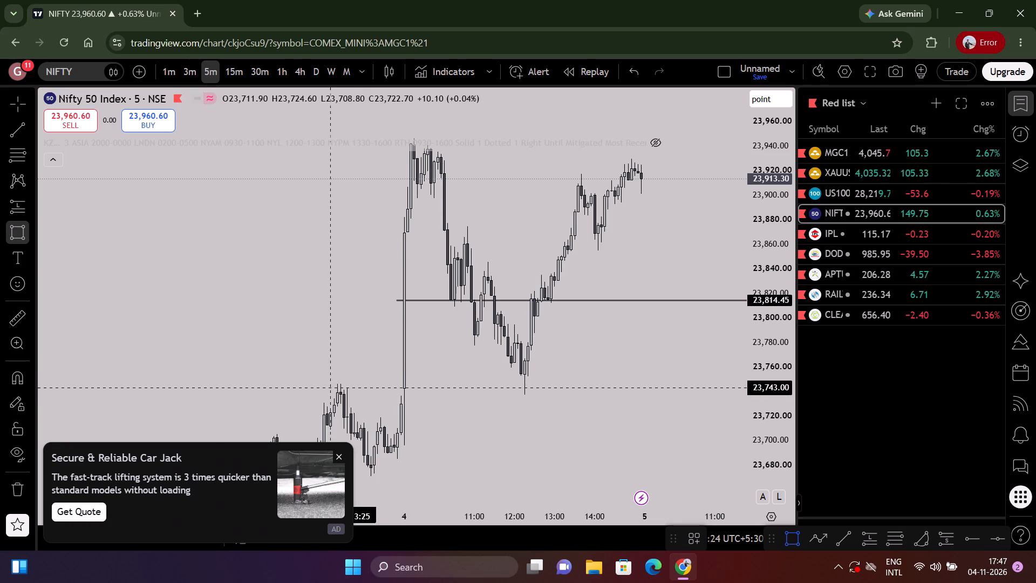
pyautogui.click(330, 389)
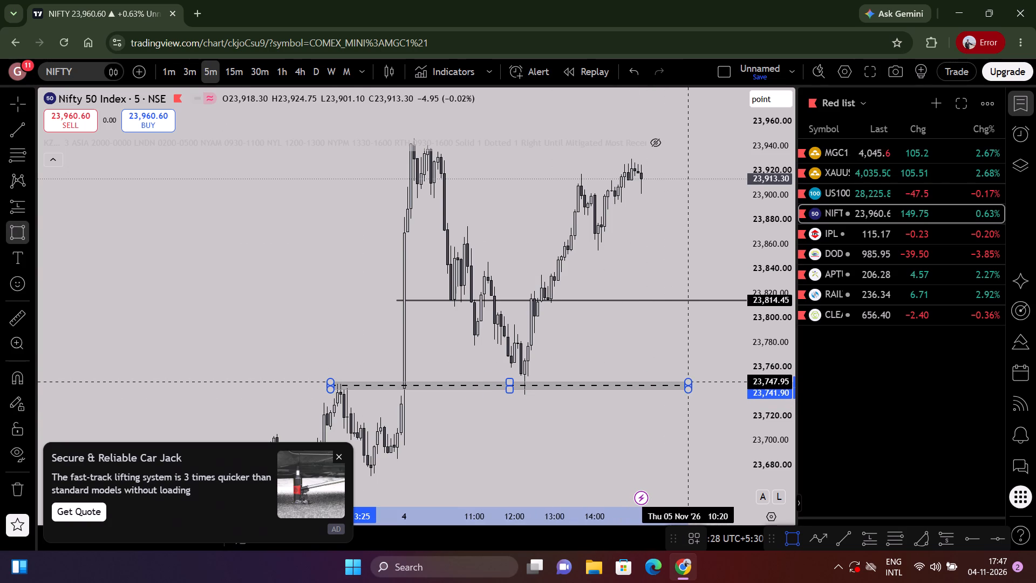
pyautogui.click(693, 380)
pyautogui.click(645, 354)
pyautogui.scroll(-2, 645, 354)
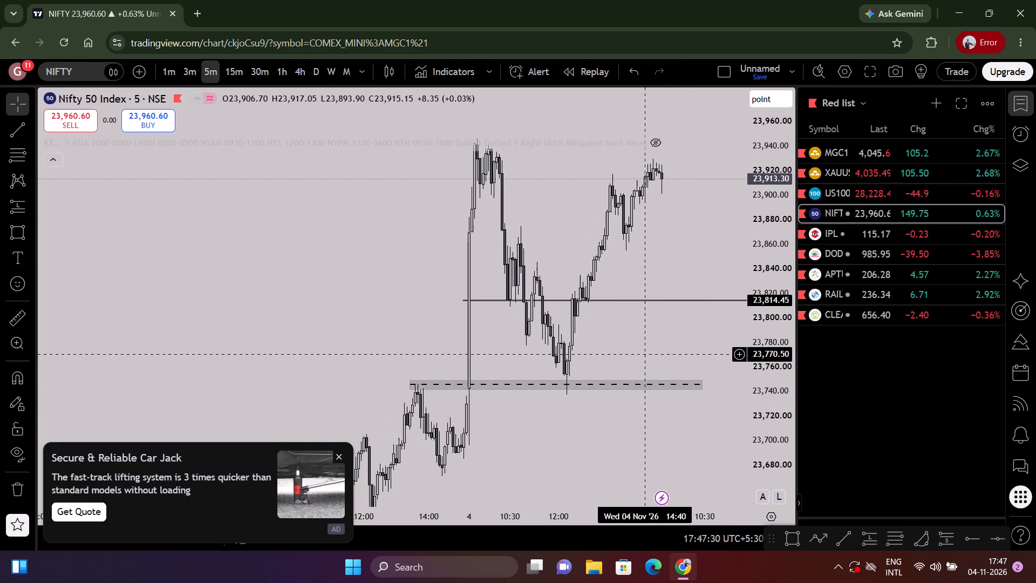
pyautogui.scroll(2, 645, 354)
# On the daily IPL chart, move the long position to start on 9 November, with entry about 121.19 and stop about 110.45.
pyautogui.click(931, 229)
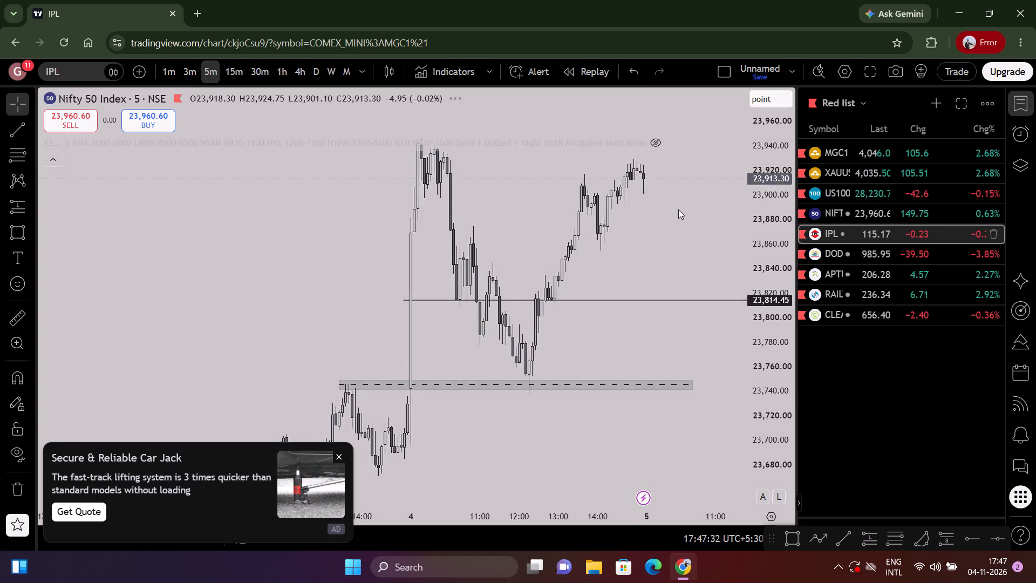
pyautogui.click(306, 73)
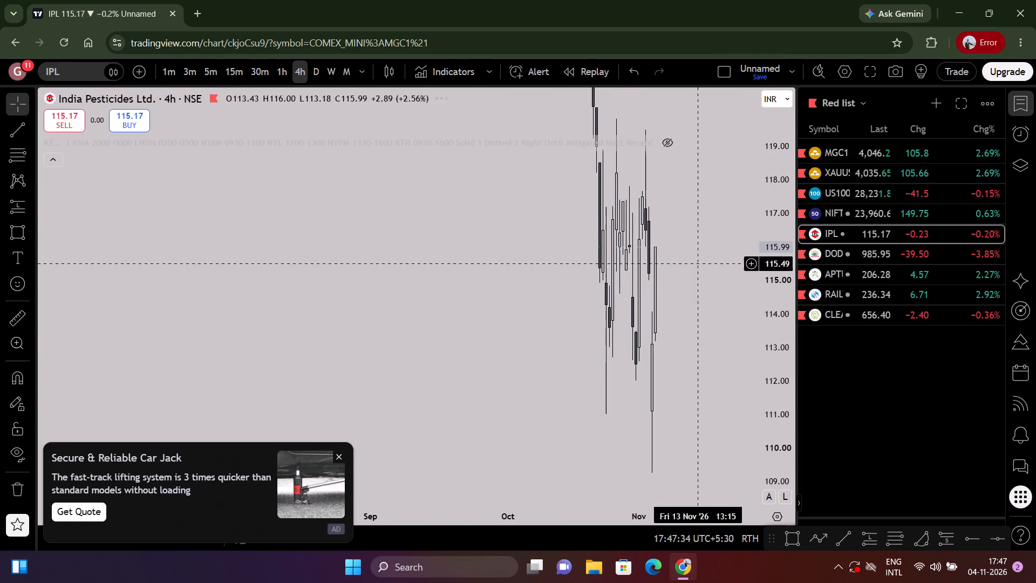
pyautogui.moveTo(780, 203); pyautogui.dragTo(733, 419)
pyautogui.scroll(6, 690, 444)
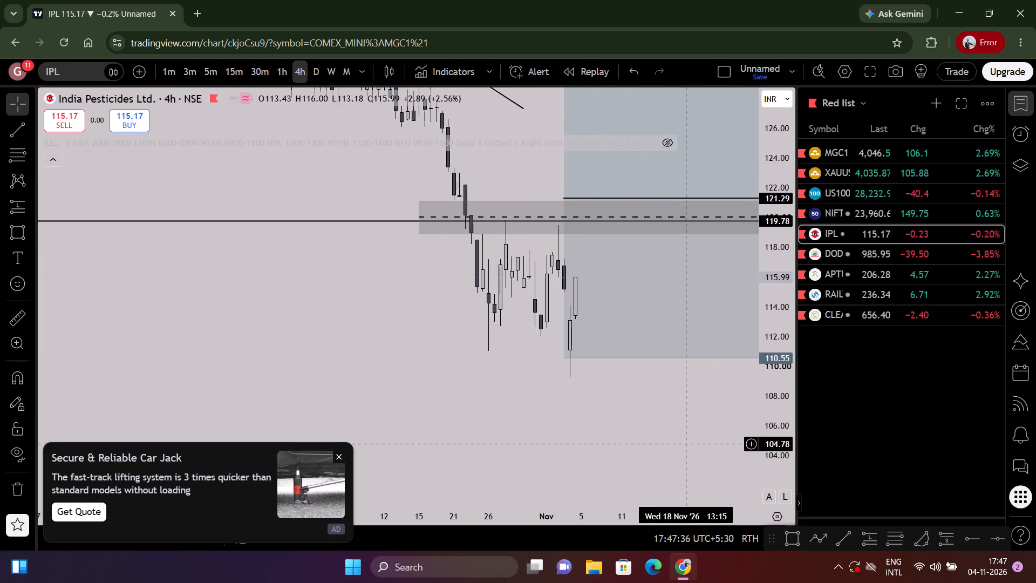
pyautogui.click(313, 82)
pyautogui.scroll(3, 547, 408)
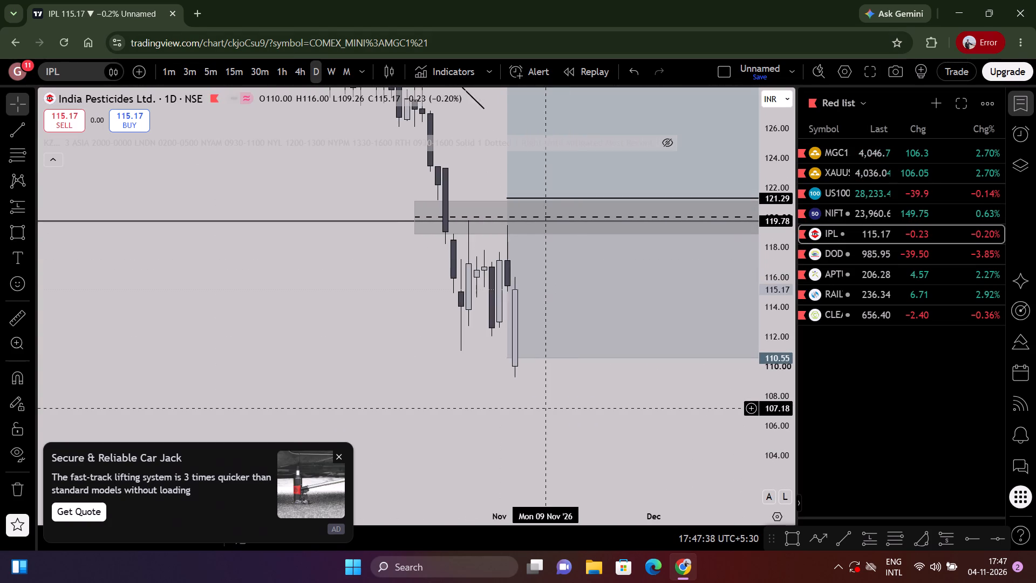
pyautogui.scroll(2, 547, 408)
pyautogui.scroll(-2, 570, 382)
pyautogui.moveTo(587, 308); pyautogui.dragTo(624, 314)
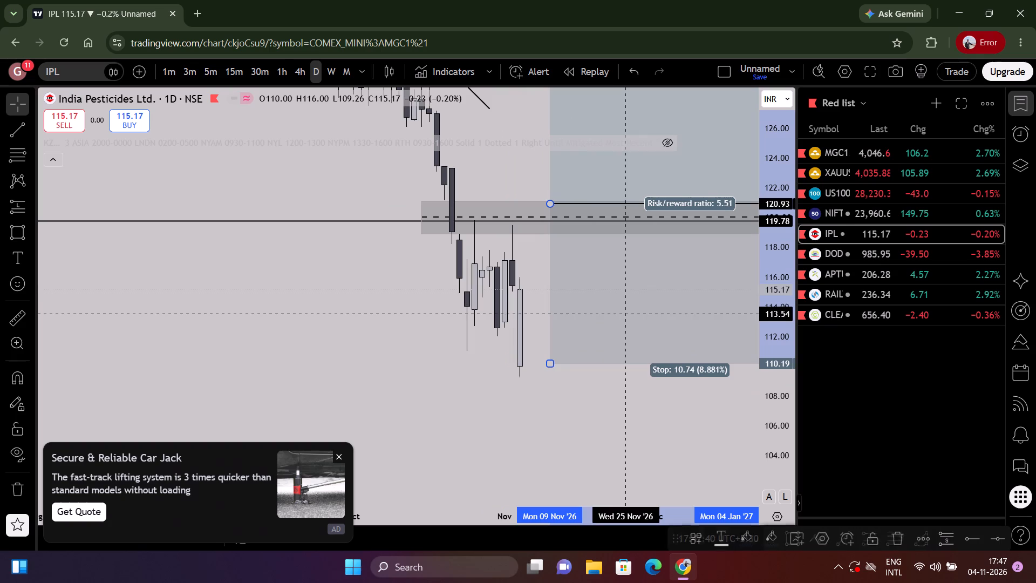
pyautogui.moveTo(624, 314); pyautogui.dragTo(623, 309)
pyautogui.click(622, 307)
pyautogui.moveTo(619, 304); pyautogui.dragTo(615, 304)
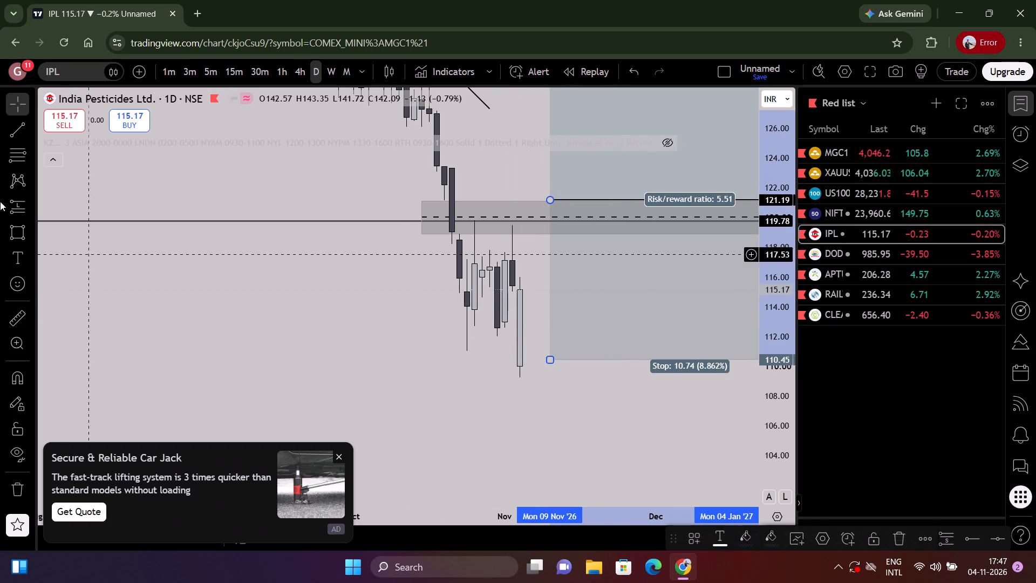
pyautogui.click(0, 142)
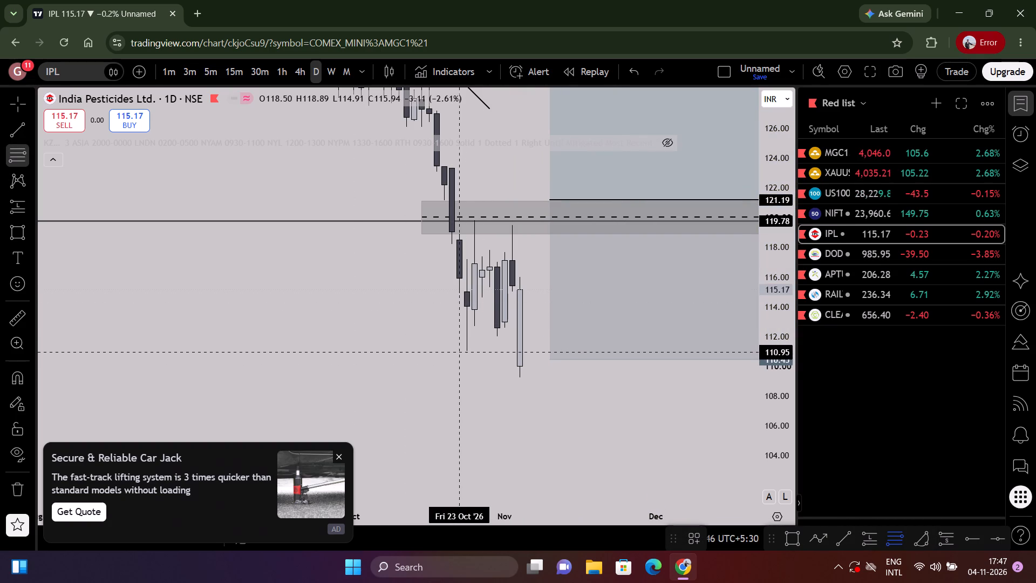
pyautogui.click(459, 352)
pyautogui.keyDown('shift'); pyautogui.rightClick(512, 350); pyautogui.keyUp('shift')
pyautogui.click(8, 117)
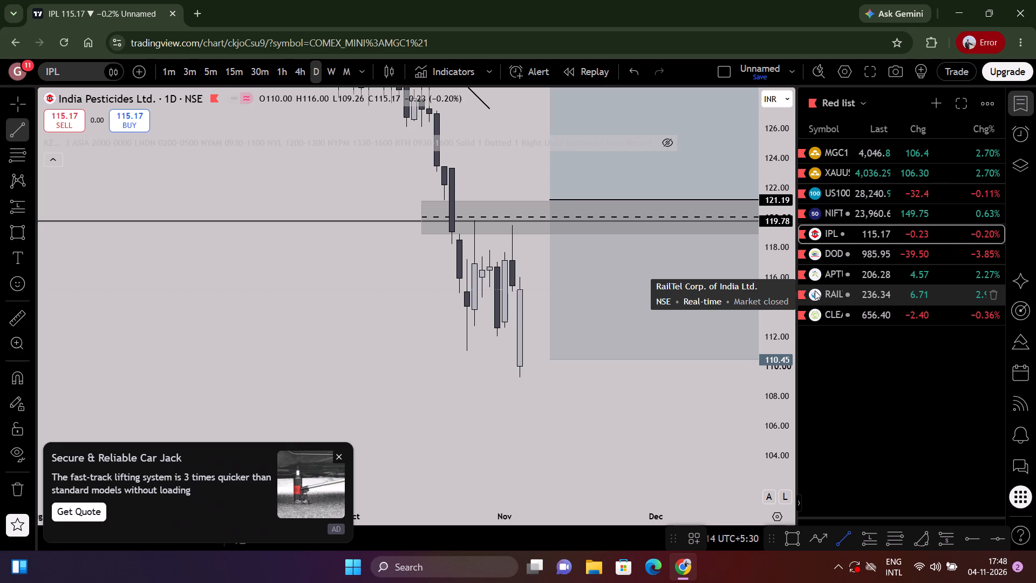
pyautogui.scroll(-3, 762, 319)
# Open the DODLA chart from the Red list.
pyautogui.click(902, 255)
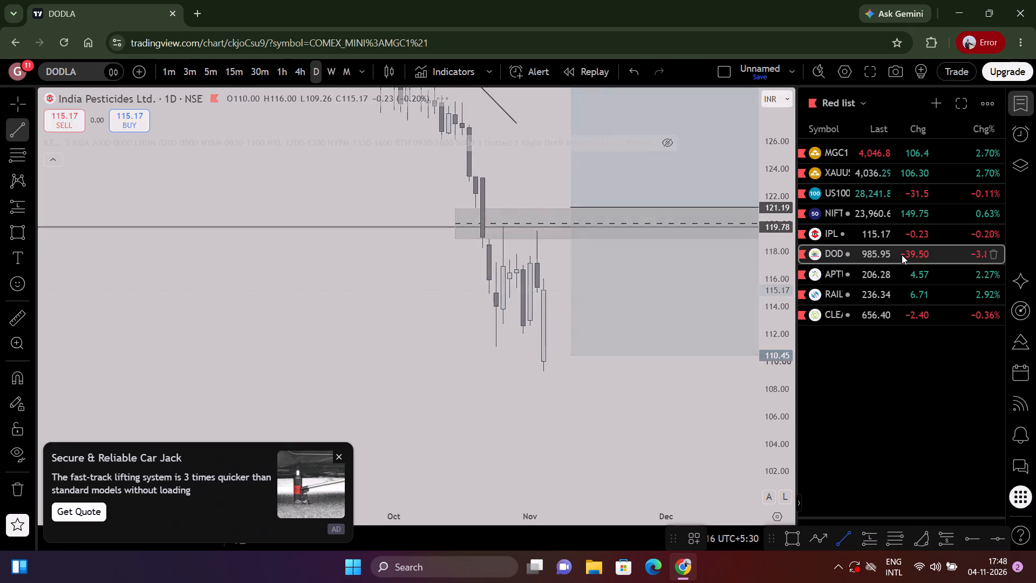
pyautogui.scroll(-5, 674, 322)
pyautogui.scroll(3, 643, 357)
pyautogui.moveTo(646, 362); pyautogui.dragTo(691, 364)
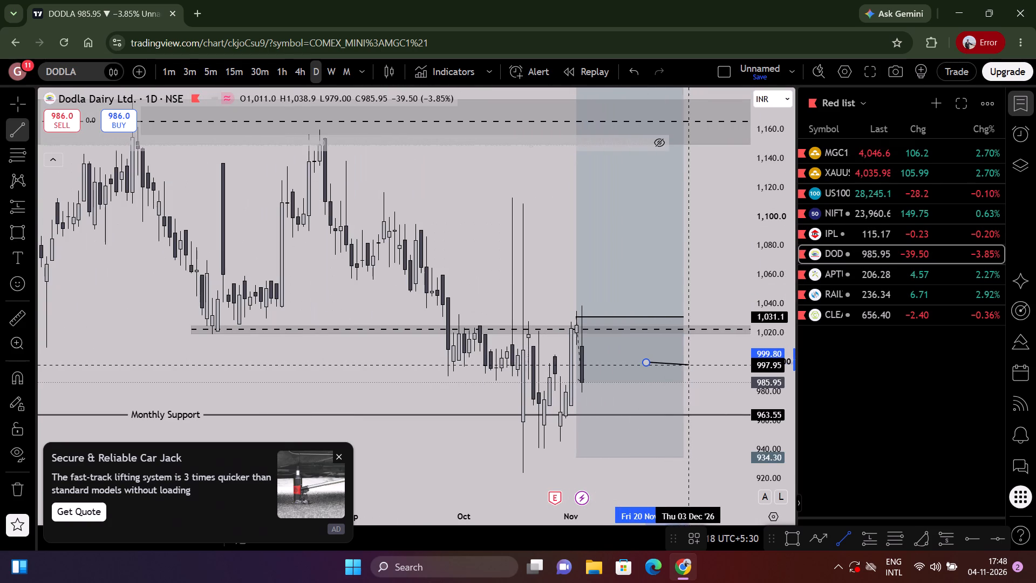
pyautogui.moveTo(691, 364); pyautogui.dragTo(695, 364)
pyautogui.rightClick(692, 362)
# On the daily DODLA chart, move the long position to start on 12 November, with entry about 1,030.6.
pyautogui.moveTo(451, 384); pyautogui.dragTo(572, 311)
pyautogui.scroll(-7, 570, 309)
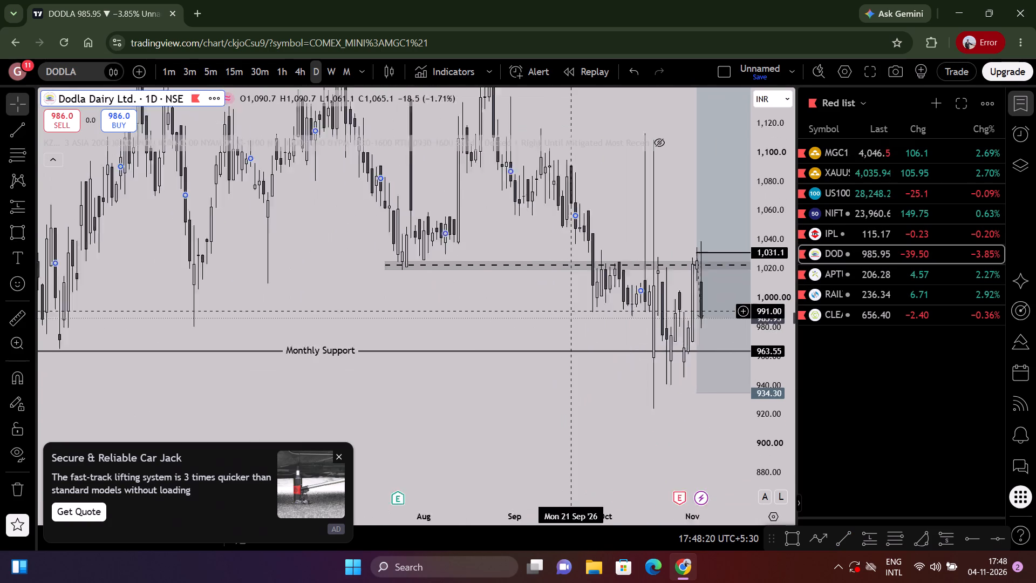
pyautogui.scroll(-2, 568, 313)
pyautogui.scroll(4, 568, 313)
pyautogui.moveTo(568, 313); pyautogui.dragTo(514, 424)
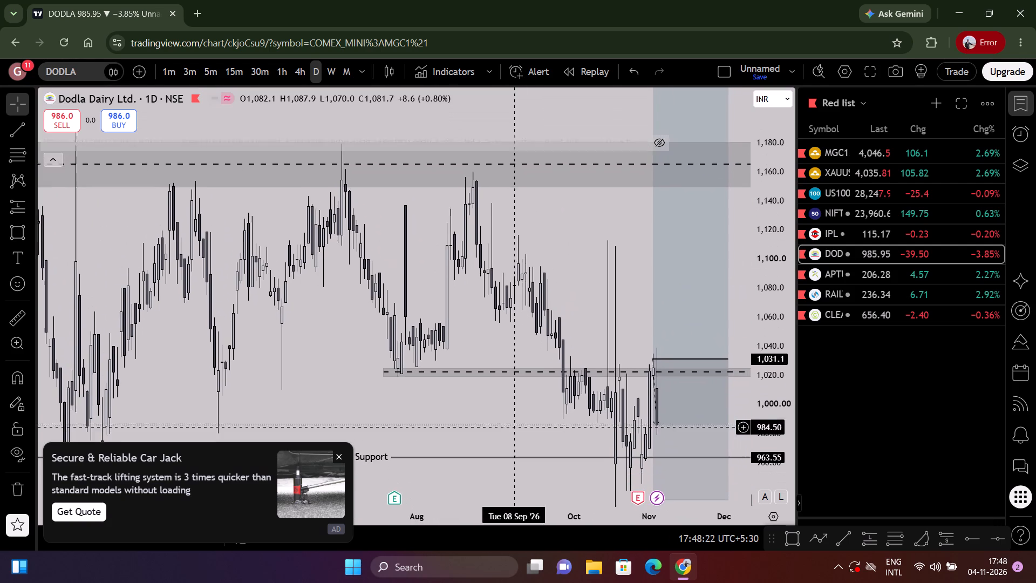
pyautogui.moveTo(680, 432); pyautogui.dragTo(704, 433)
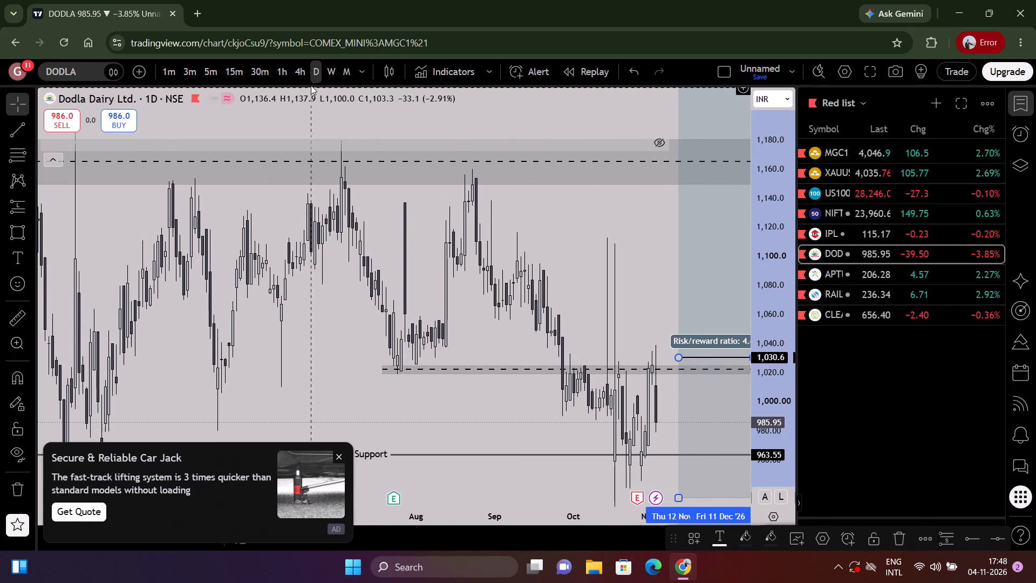
# On the weekly DODLA chart, move the long position to start in early December, with entry about 1,033.4.
pyautogui.click(321, 74)
pyautogui.click(321, 74)
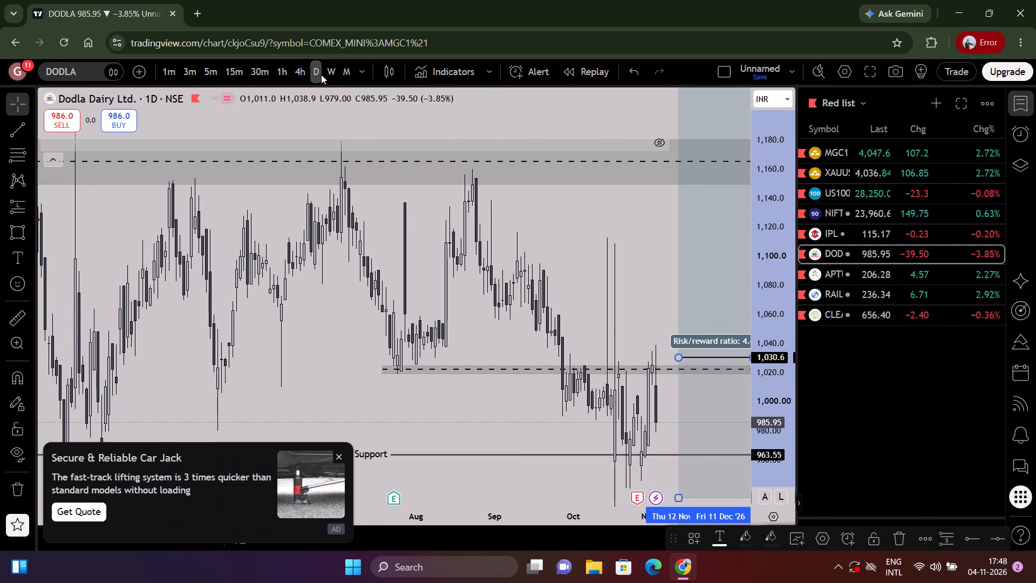
pyautogui.click(327, 73)
pyautogui.scroll(7, 495, 214)
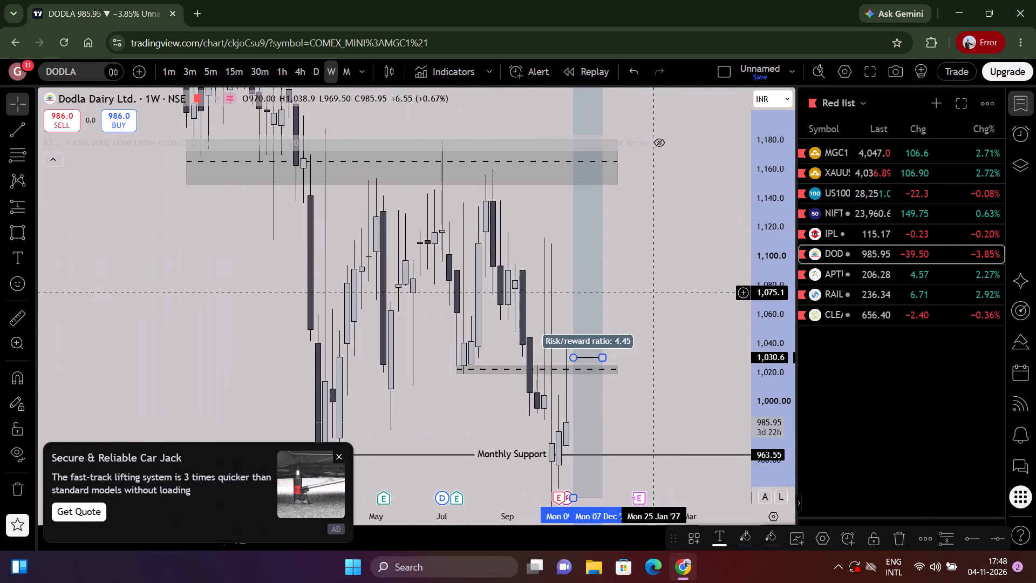
pyautogui.click(654, 292)
pyautogui.moveTo(662, 297); pyautogui.dragTo(681, 201)
pyautogui.click(618, 324)
pyautogui.moveTo(610, 328); pyautogui.dragTo(634, 328)
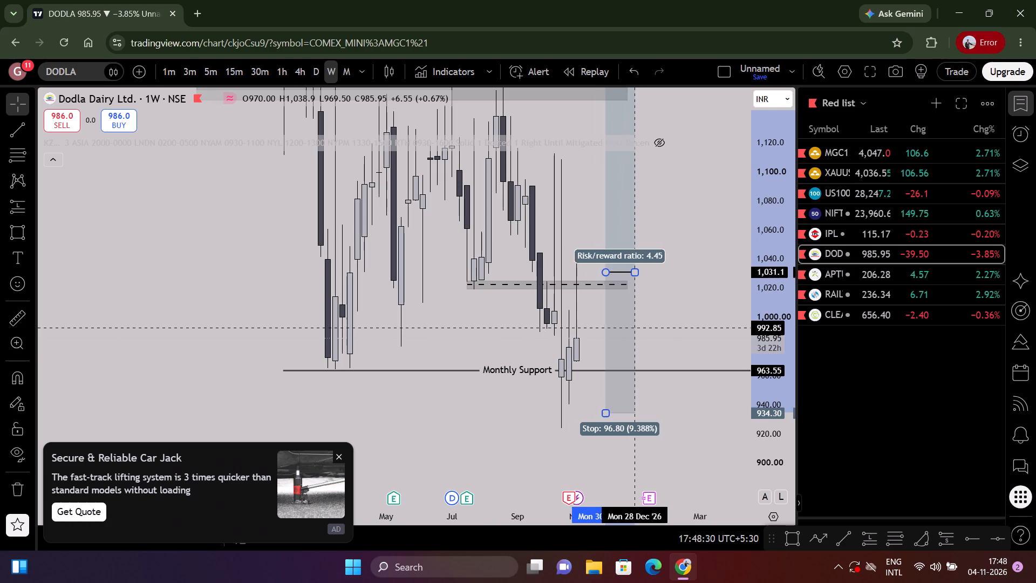
pyautogui.moveTo(634, 328); pyautogui.dragTo(643, 324)
pyautogui.moveTo(443, 256); pyautogui.dragTo(430, 389)
# Open the APTUS chart from the Red list.
pyautogui.click(869, 281)
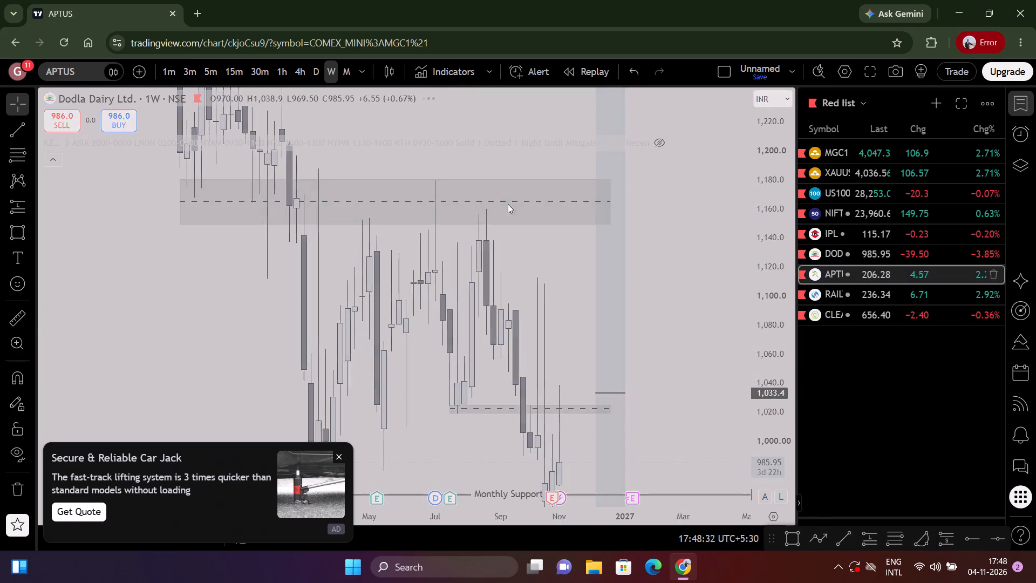
pyautogui.scroll(-2, 597, 306)
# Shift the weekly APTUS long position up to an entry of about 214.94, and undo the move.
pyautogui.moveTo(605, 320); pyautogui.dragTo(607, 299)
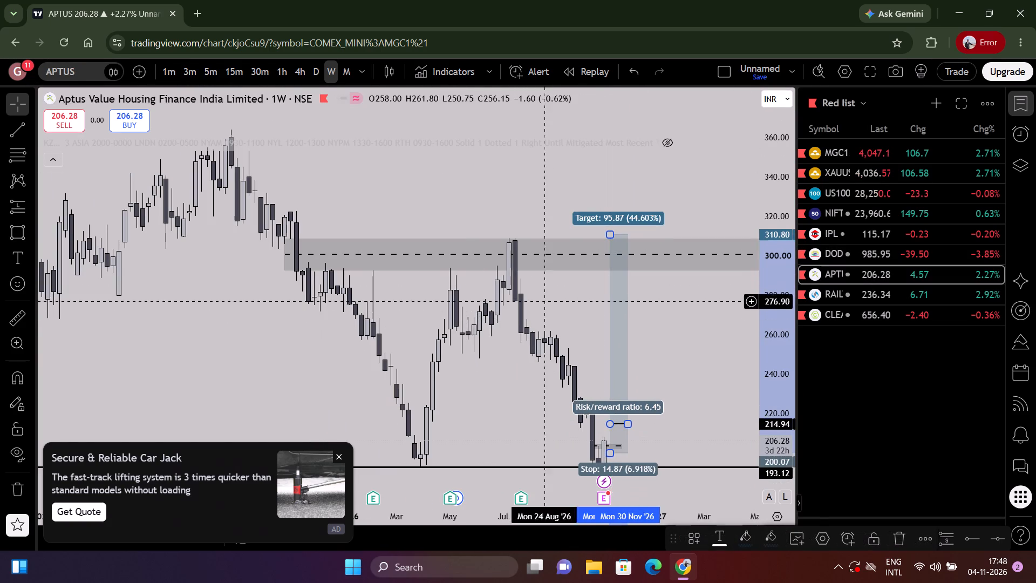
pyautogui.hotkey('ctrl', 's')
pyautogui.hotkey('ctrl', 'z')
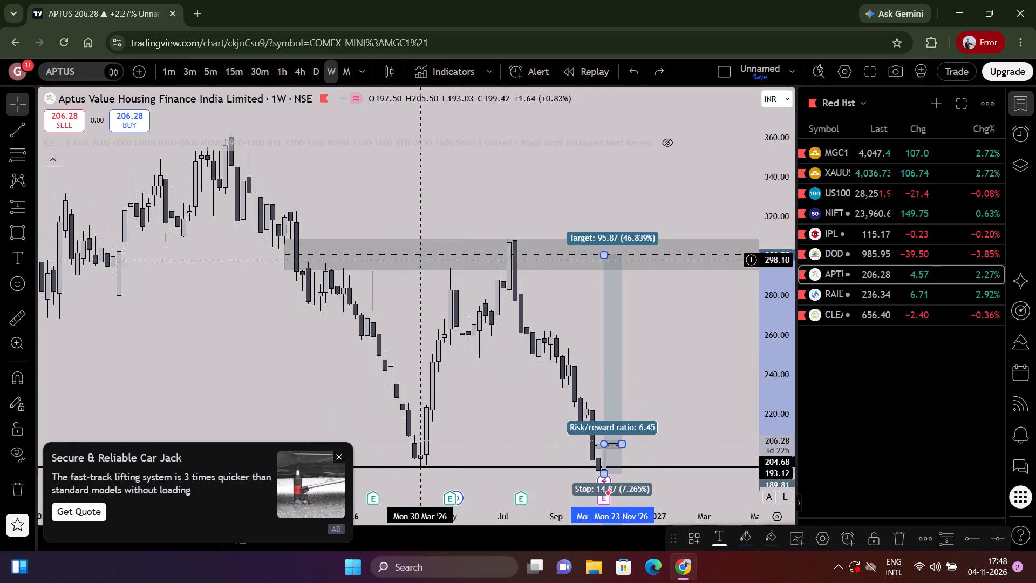
# On the daily APTUS chart, adjust the long position to start on 5 November, with entry about 205.97 and stop about 189.62.
pyautogui.click(313, 70)
pyautogui.moveTo(481, 310); pyautogui.dragTo(454, 233)
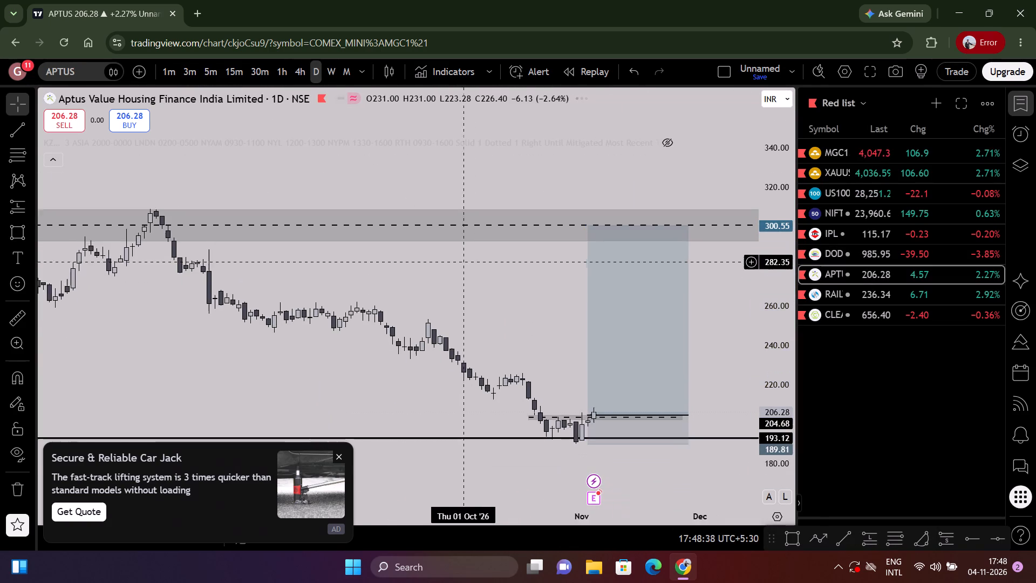
pyautogui.moveTo(454, 233); pyautogui.dragTo(444, 195)
pyautogui.moveTo(774, 451); pyautogui.dragTo(755, 91)
pyautogui.scroll(4, 570, 202)
pyautogui.moveTo(421, 283); pyautogui.dragTo(380, 182)
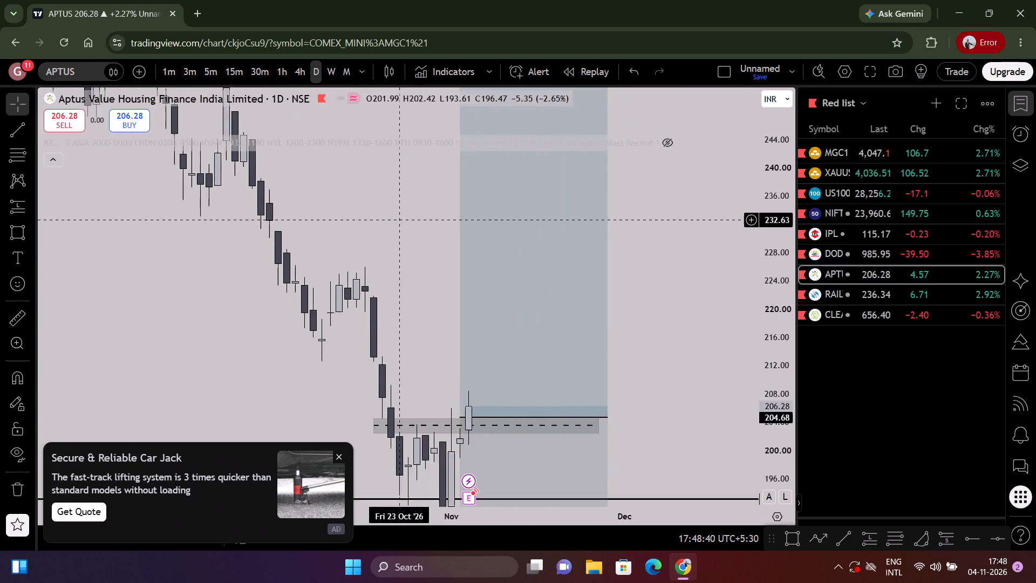
pyautogui.moveTo(380, 182); pyautogui.dragTo(358, 134)
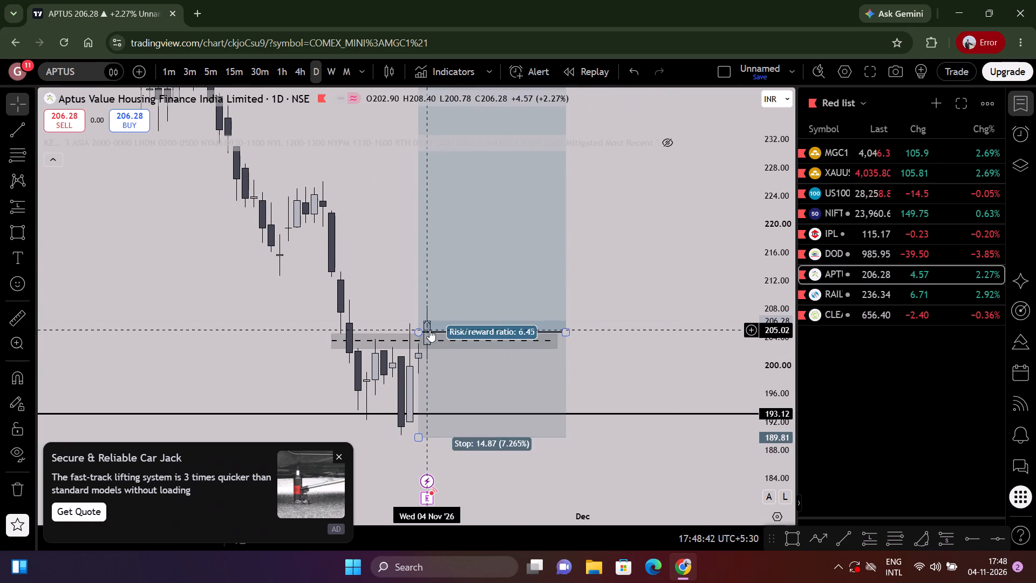
pyautogui.moveTo(647, 338); pyautogui.dragTo(652, 272)
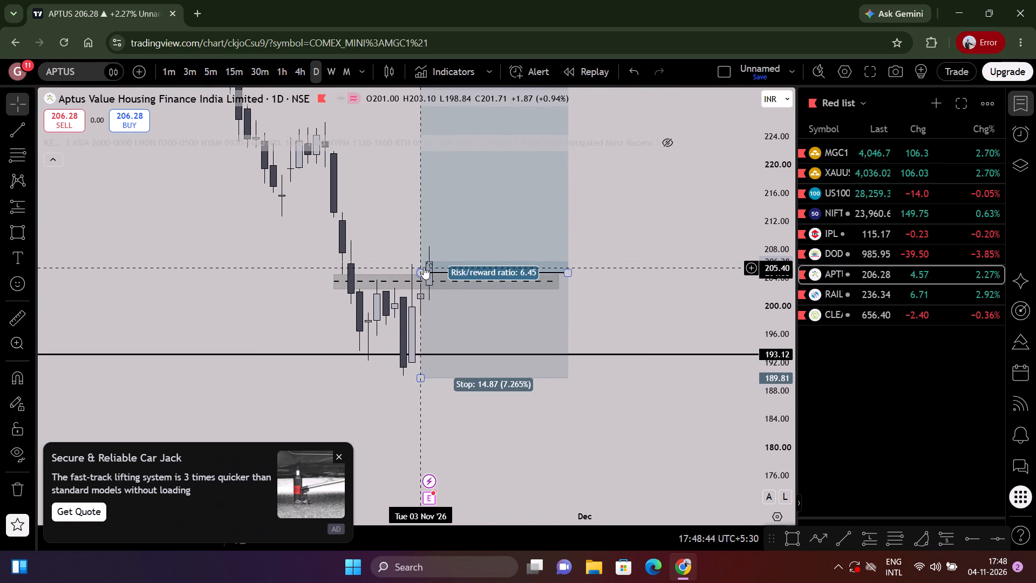
pyautogui.moveTo(418, 270); pyautogui.dragTo(415, 262)
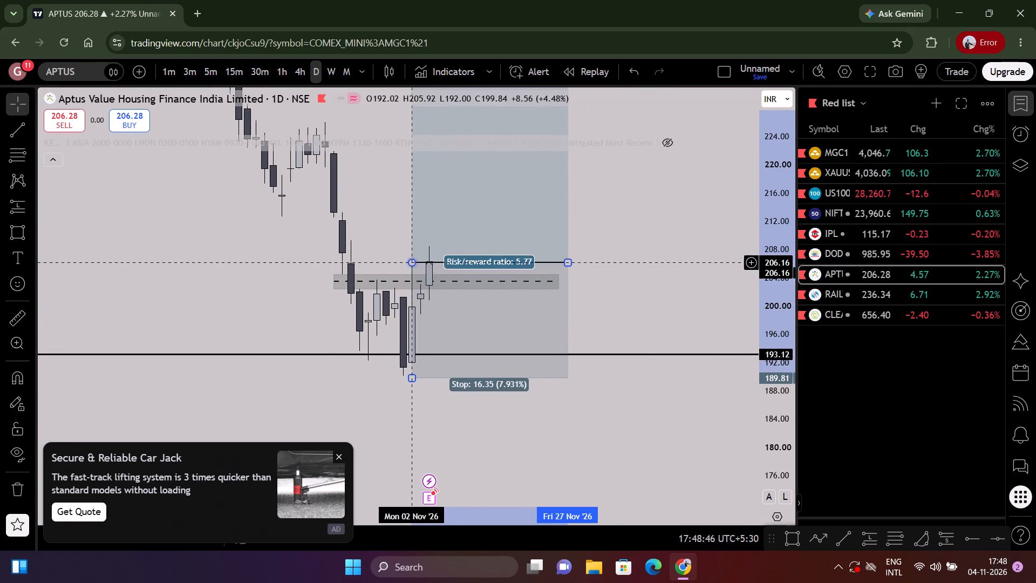
pyautogui.click(343, 247)
pyautogui.moveTo(509, 337); pyautogui.dragTo(536, 334)
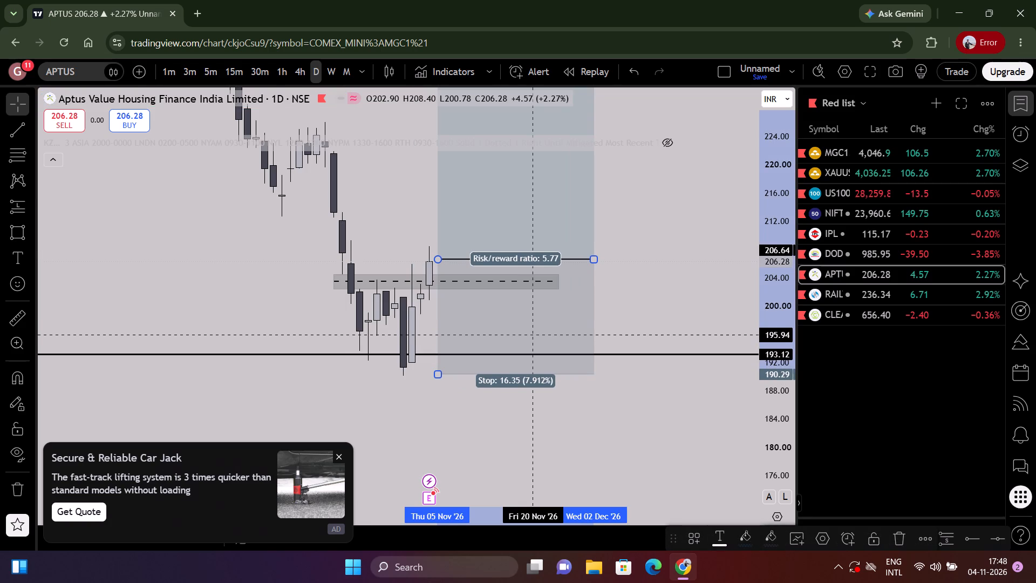
pyautogui.moveTo(536, 334); pyautogui.dragTo(537, 339)
# Examine the full daily APTUS price history against the horizontal support line at 193.12.
pyautogui.click(370, 290)
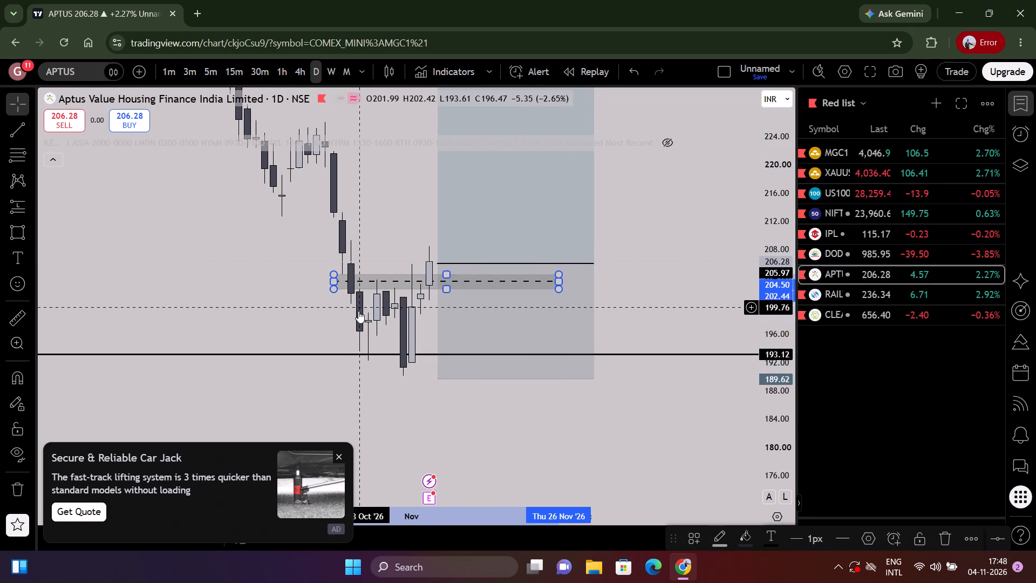
pyautogui.scroll(-2, 487, 342)
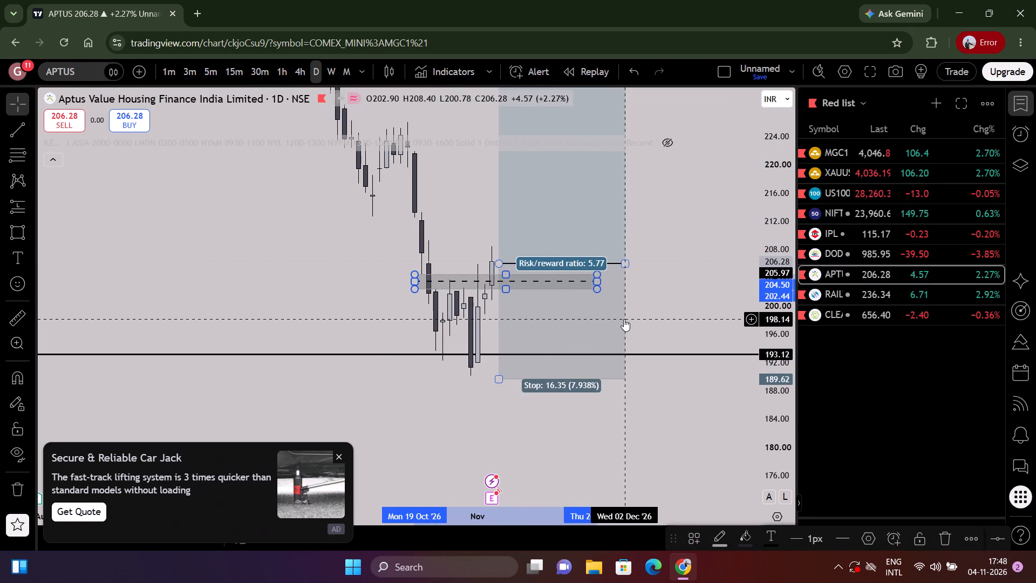
pyautogui.scroll(-20, 624, 319)
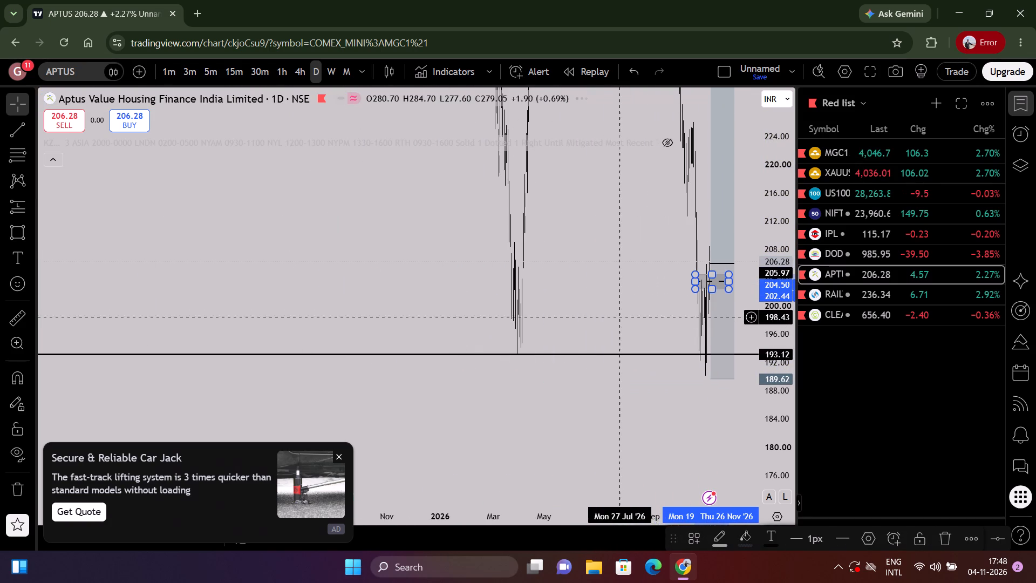
pyautogui.scroll(-18, 619, 317)
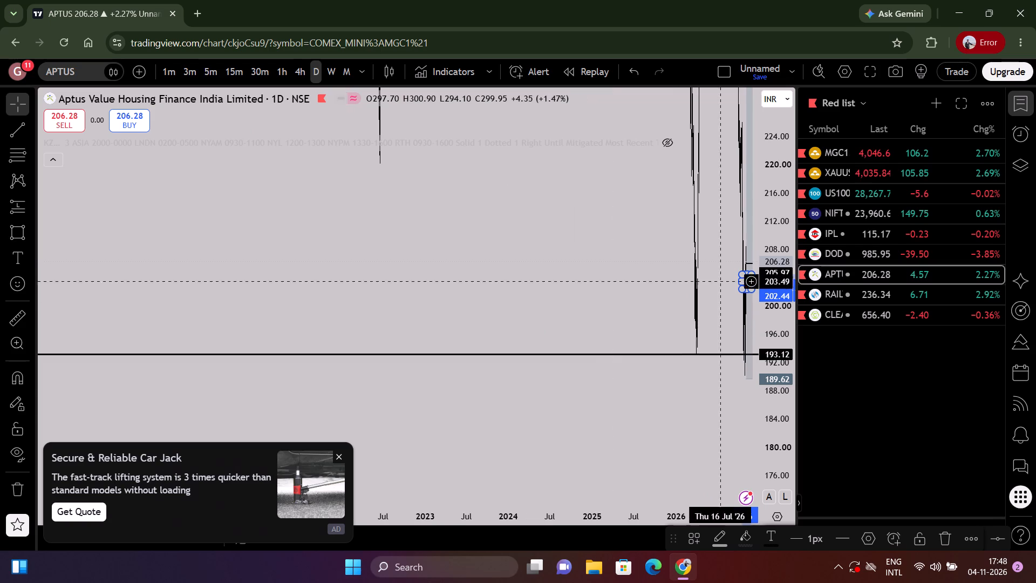
pyautogui.moveTo(756, 246); pyautogui.dragTo(708, 554)
pyautogui.moveTo(304, 310); pyautogui.dragTo(715, 0)
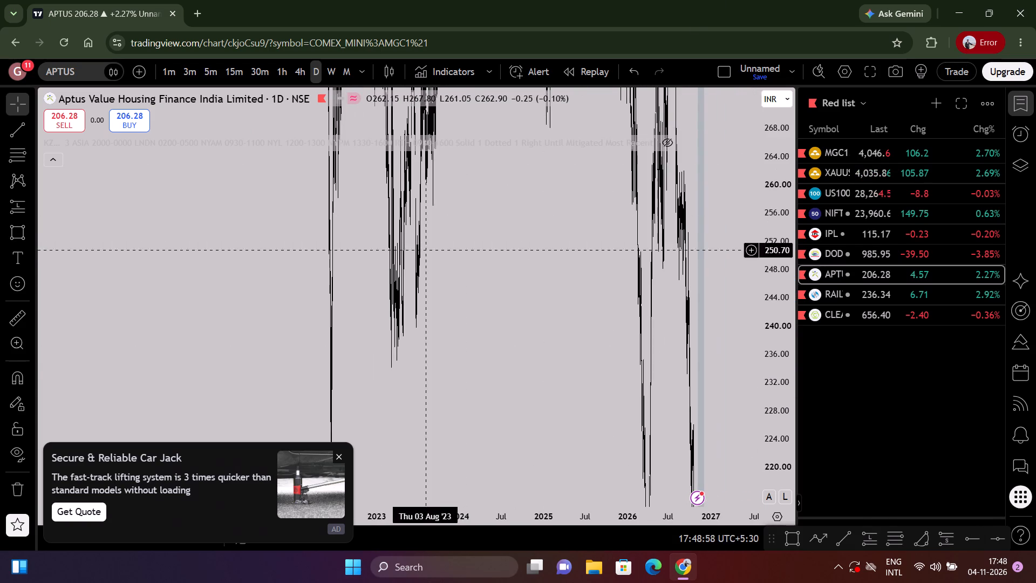
pyautogui.moveTo(421, 272); pyautogui.dragTo(550, 0)
pyautogui.moveTo(782, 246); pyautogui.dragTo(711, 579)
pyautogui.moveTo(695, 439); pyautogui.dragTo(660, 455)
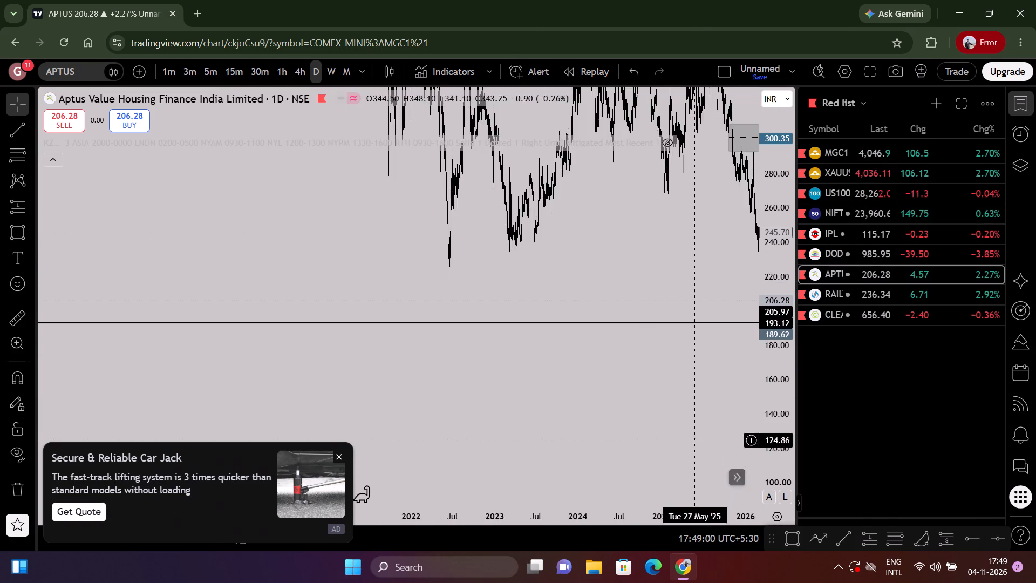
pyautogui.moveTo(660, 455); pyautogui.dragTo(531, 533)
pyautogui.scroll(-6, 519, 355)
pyautogui.moveTo(781, 181); pyautogui.dragTo(765, 408)
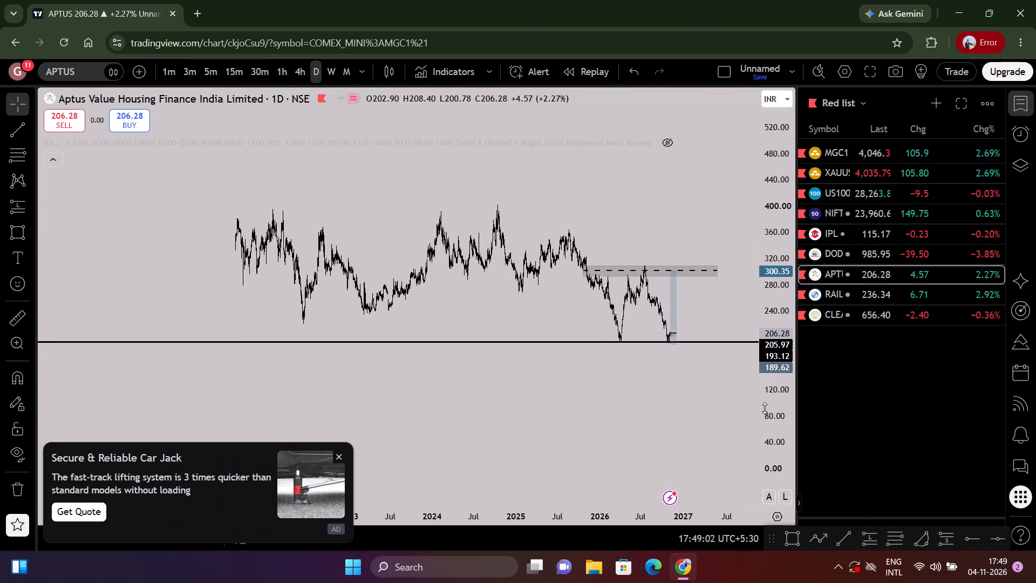
pyautogui.moveTo(765, 408); pyautogui.dragTo(756, 250)
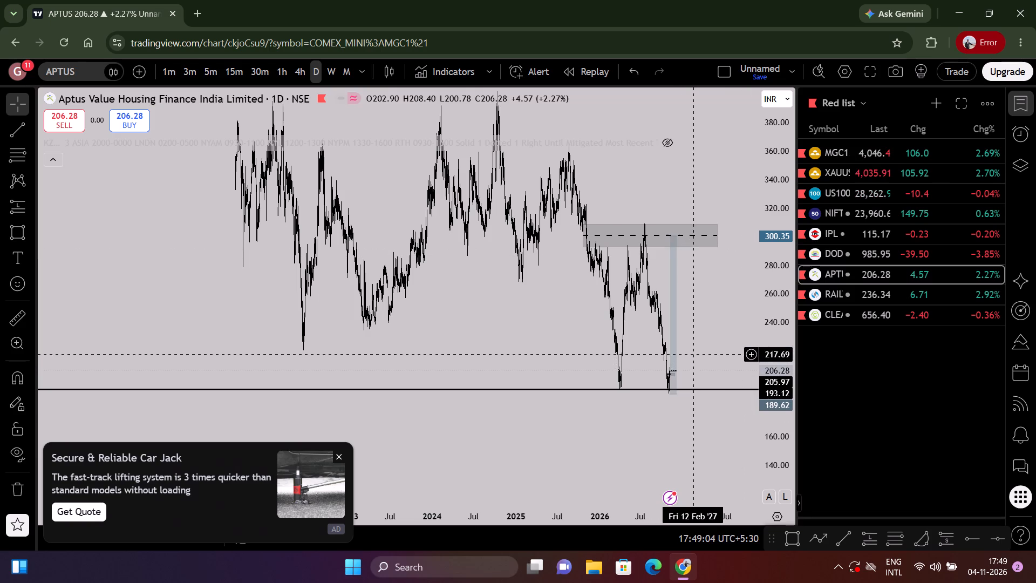
# Review the APTUS long position against the latest daily candles, the small zone and the support line.
pyautogui.scroll(16, 694, 351)
pyautogui.moveTo(640, 348); pyautogui.dragTo(661, 348)
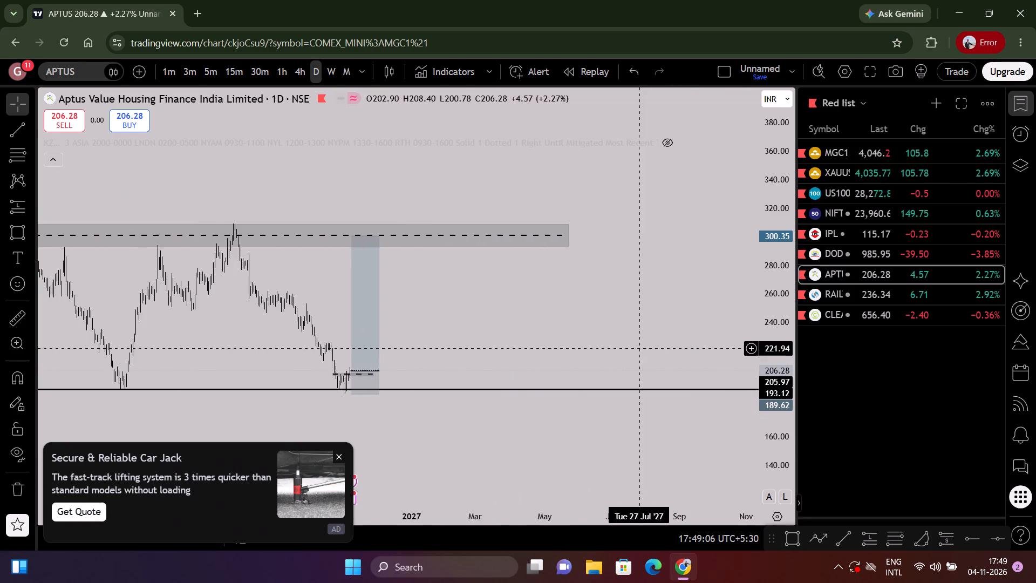
pyautogui.moveTo(661, 348); pyautogui.dragTo(787, 282)
pyautogui.moveTo(767, 429); pyautogui.dragTo(746, 79)
pyautogui.scroll(7, 555, 171)
pyautogui.moveTo(425, 227); pyautogui.dragTo(564, 234)
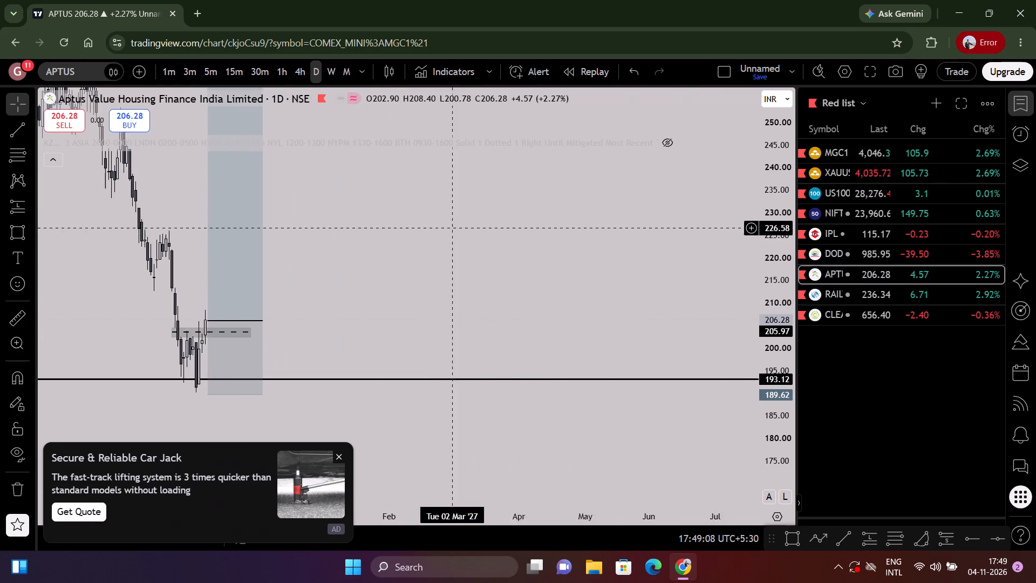
pyautogui.moveTo(564, 234); pyautogui.dragTo(789, 243)
pyautogui.scroll(5, 674, 256)
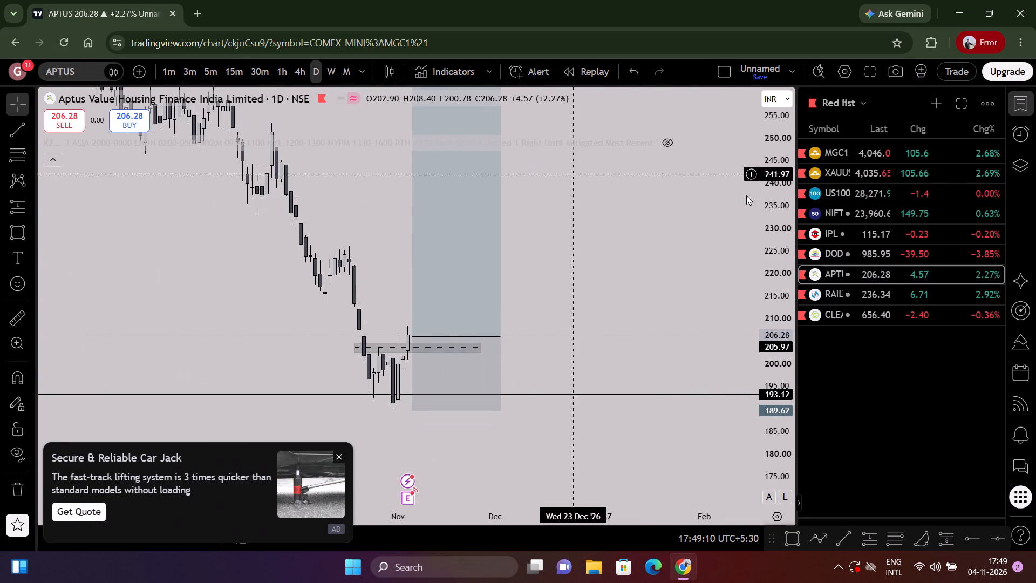
# Open the RAILTEL chart and examine its long position against the Weekly FVG and CISD levels on the daily and 4-hour timeframes.
pyautogui.click(854, 291)
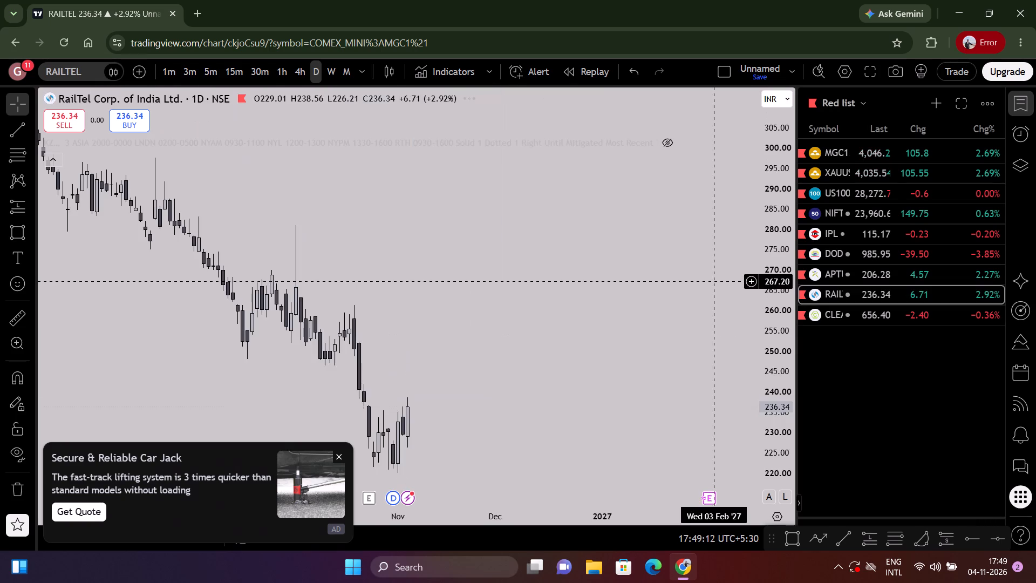
pyautogui.scroll(-3, 683, 292)
pyautogui.scroll(2, 676, 300)
pyautogui.moveTo(677, 300); pyautogui.dragTo(779, 148)
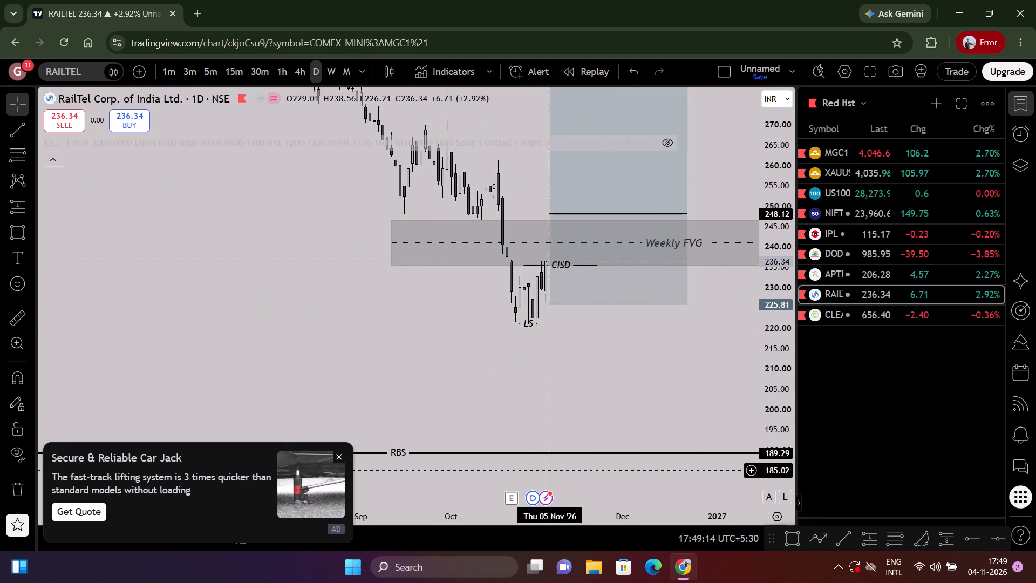
pyautogui.click(547, 496)
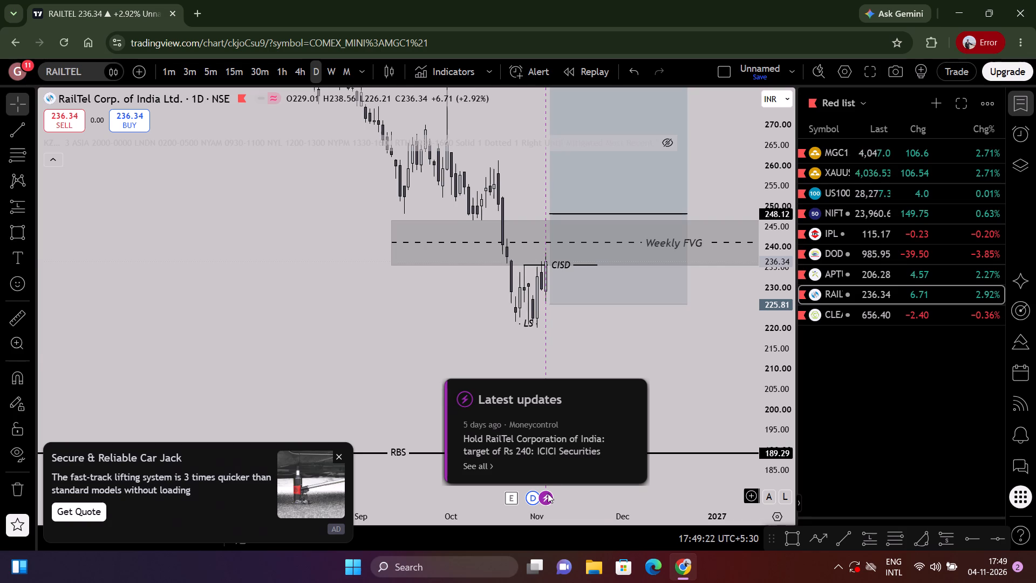
pyautogui.click(577, 360)
pyautogui.moveTo(577, 360); pyautogui.dragTo(565, 392)
pyautogui.scroll(2, 565, 392)
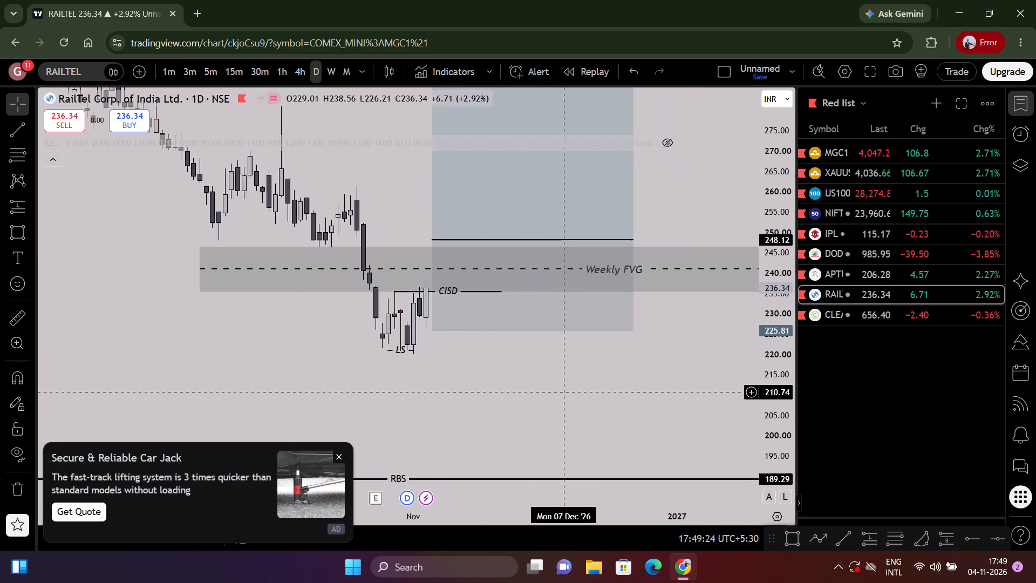
pyautogui.scroll(3, 565, 392)
pyautogui.click(303, 72)
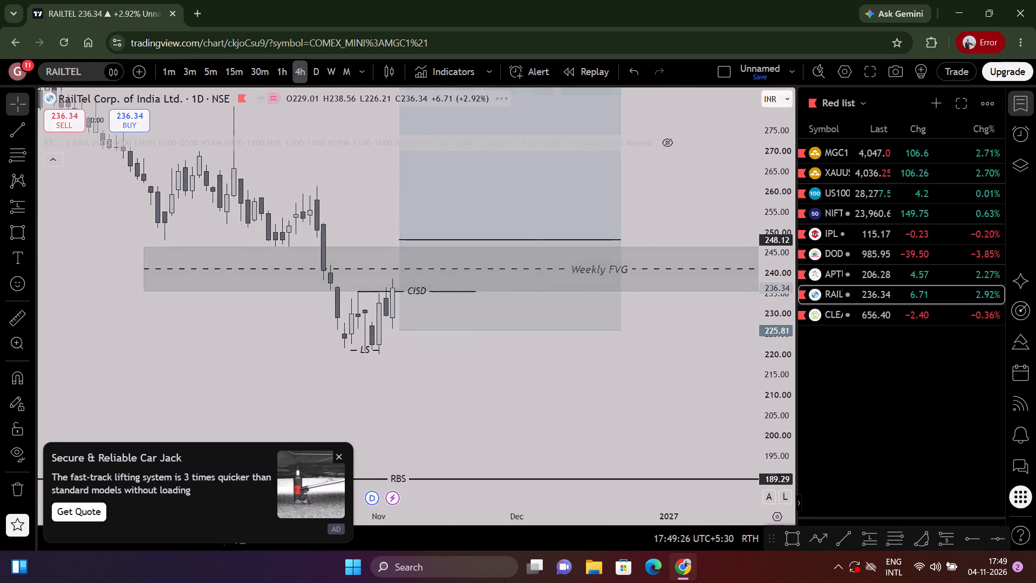
pyautogui.moveTo(781, 444); pyautogui.dragTo(798, 76)
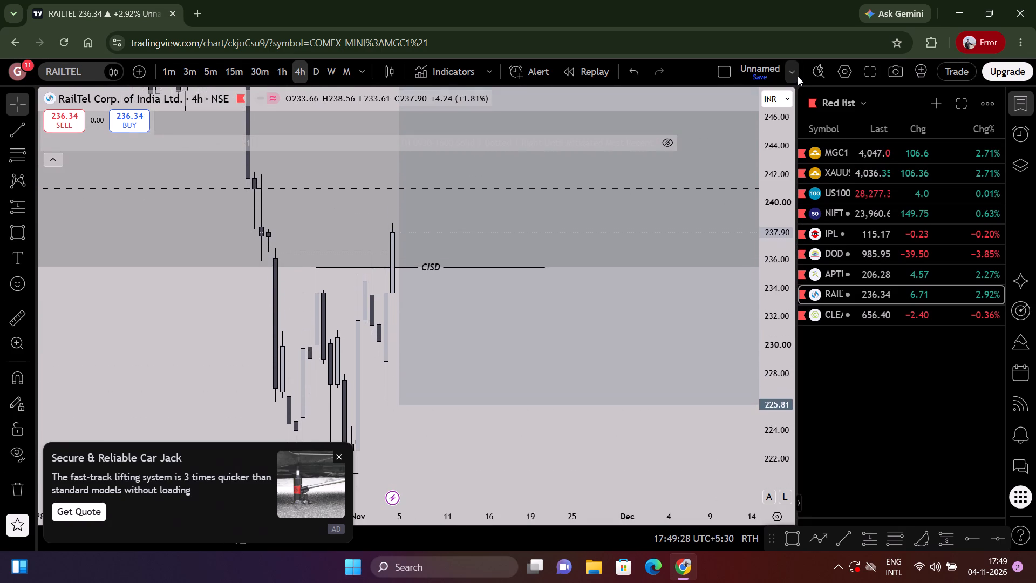
pyautogui.moveTo(798, 76); pyautogui.dragTo(726, 310)
pyautogui.scroll(-4, 269, 200)
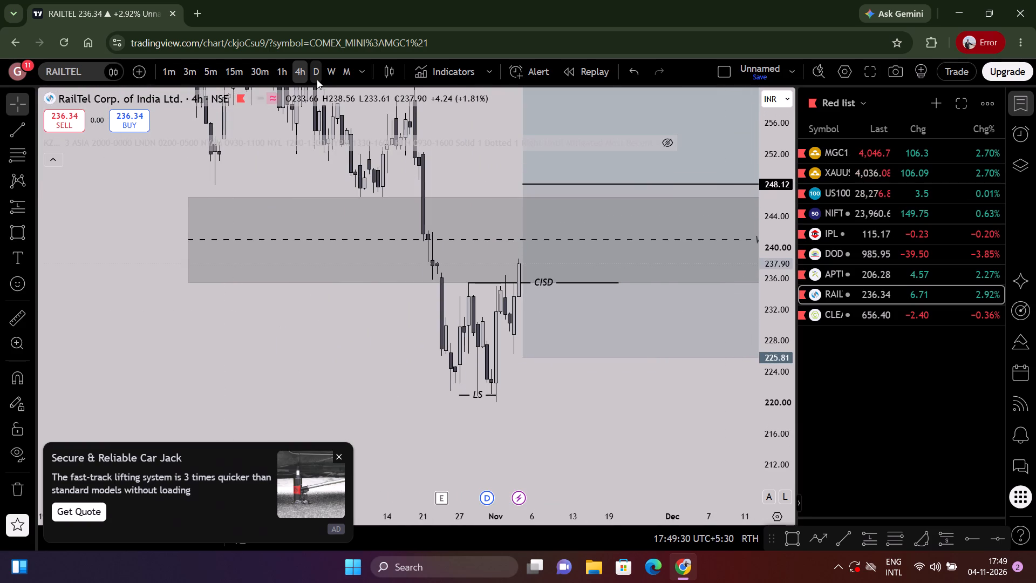
# On the daily RAILTEL chart, move the left edge of the Weekly FVG box to about 1 October.
pyautogui.click(305, 74)
pyautogui.scroll(3, 394, 268)
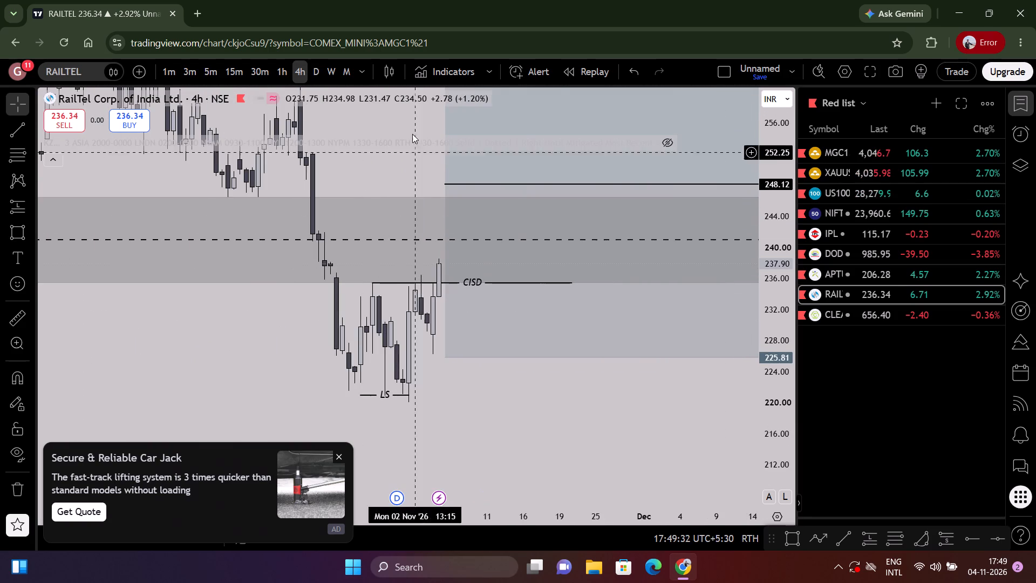
pyautogui.click(311, 74)
pyautogui.scroll(4, 408, 245)
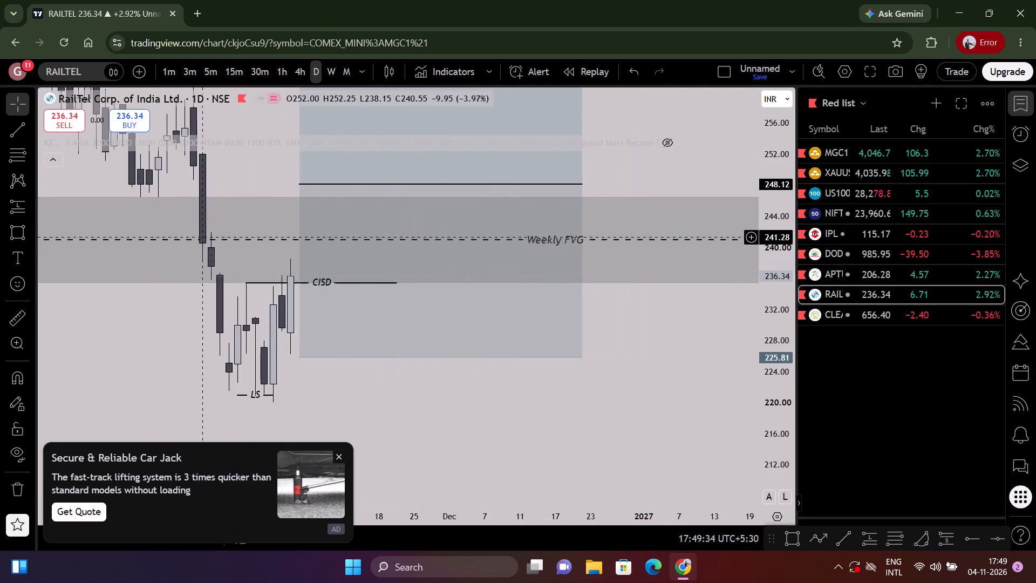
pyautogui.scroll(-2, 172, 239)
pyautogui.moveTo(126, 239); pyautogui.dragTo(214, 236)
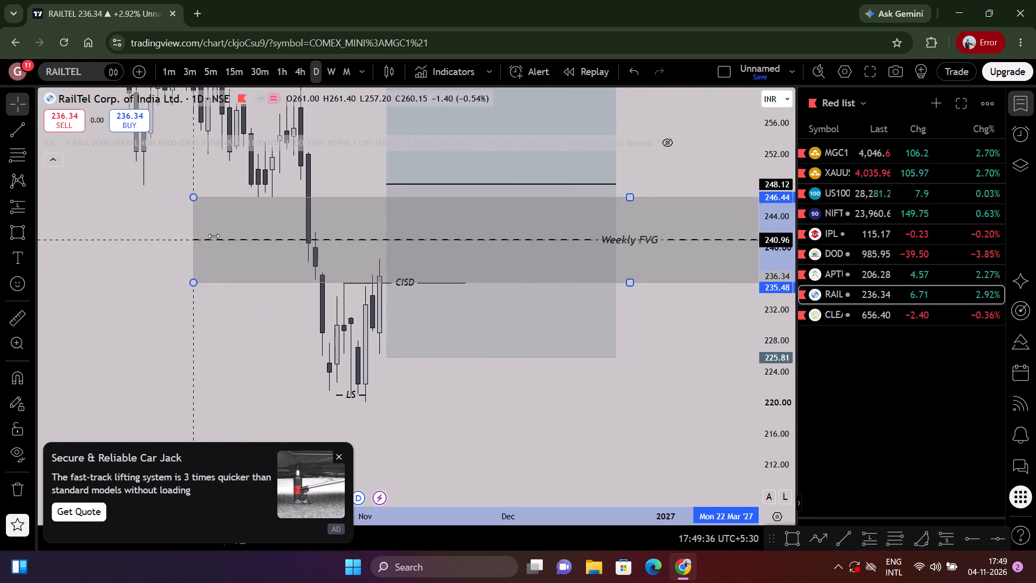
pyautogui.moveTo(214, 236); pyautogui.dragTo(224, 235)
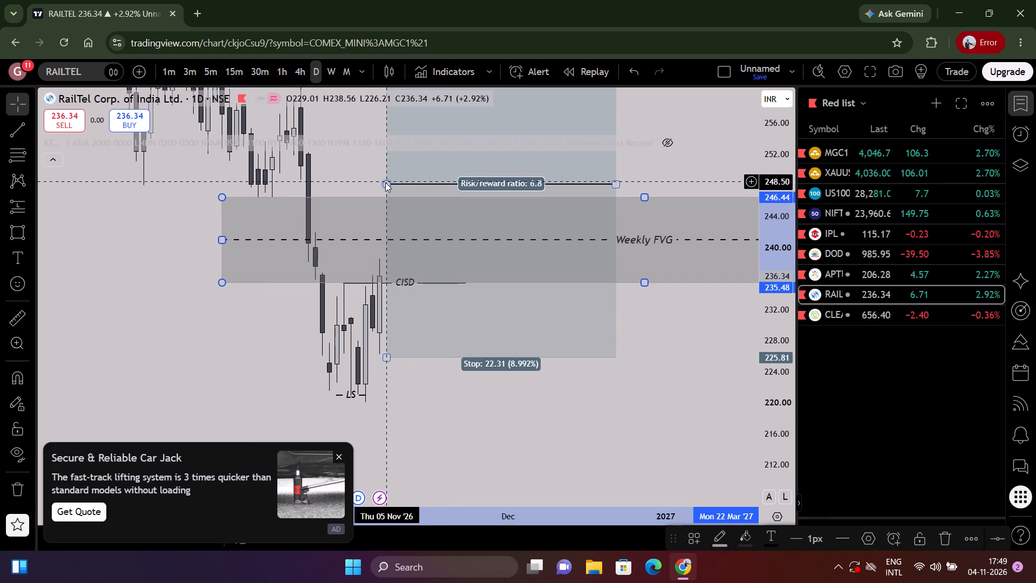
# Adjust the RAILTEL long position to start on 6 November with its entry at about 246.32.
pyautogui.moveTo(385, 183); pyautogui.dragTo(384, 195)
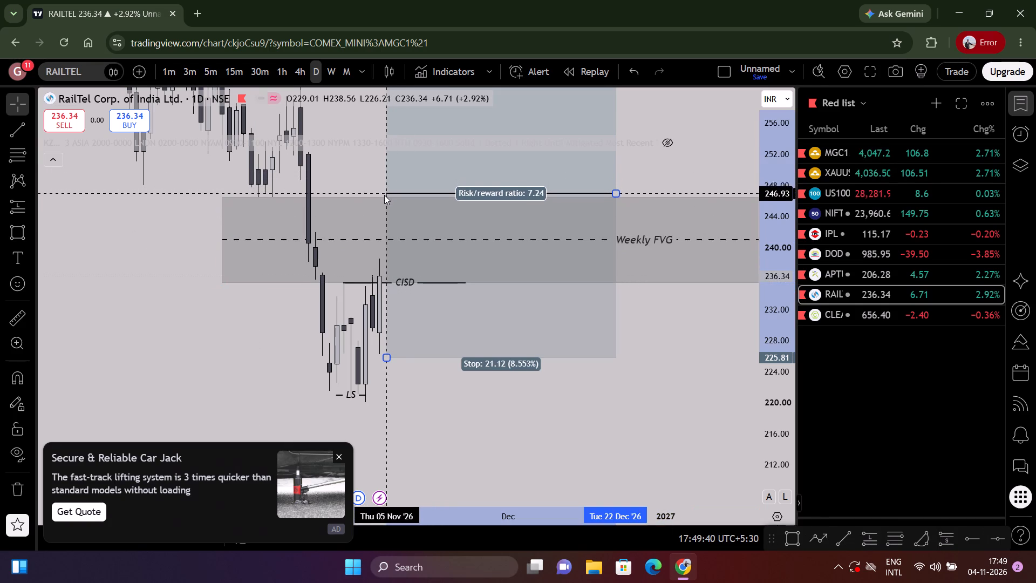
pyautogui.moveTo(384, 195); pyautogui.dragTo(393, 198)
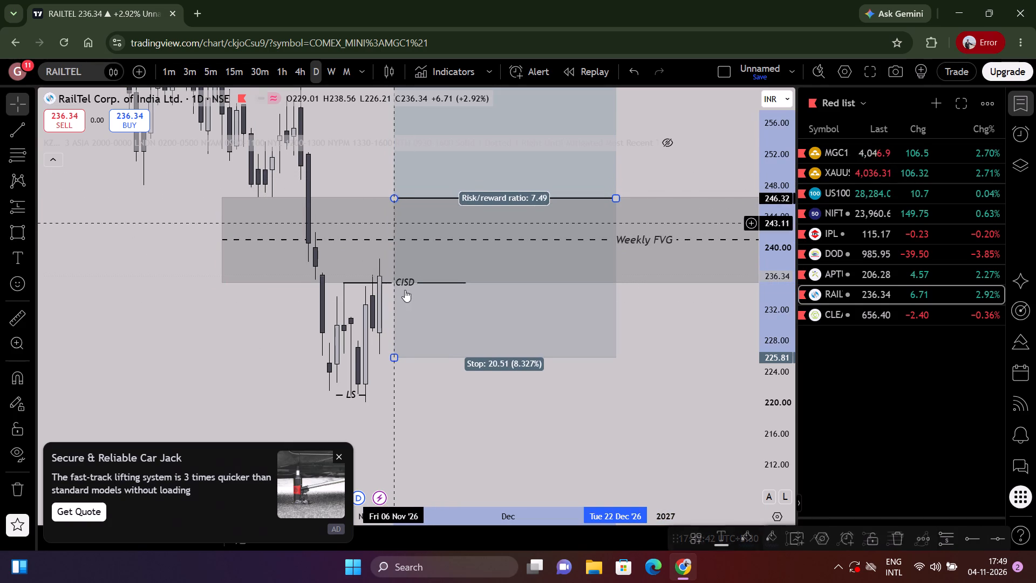
pyautogui.click(571, 392)
# Examine the longer daily RAILTEL price history against the LRLR trend line, the upper zone, the long position and the RBS line.
pyautogui.moveTo(571, 392); pyautogui.dragTo(570, 571)
pyautogui.scroll(-6, 633, 403)
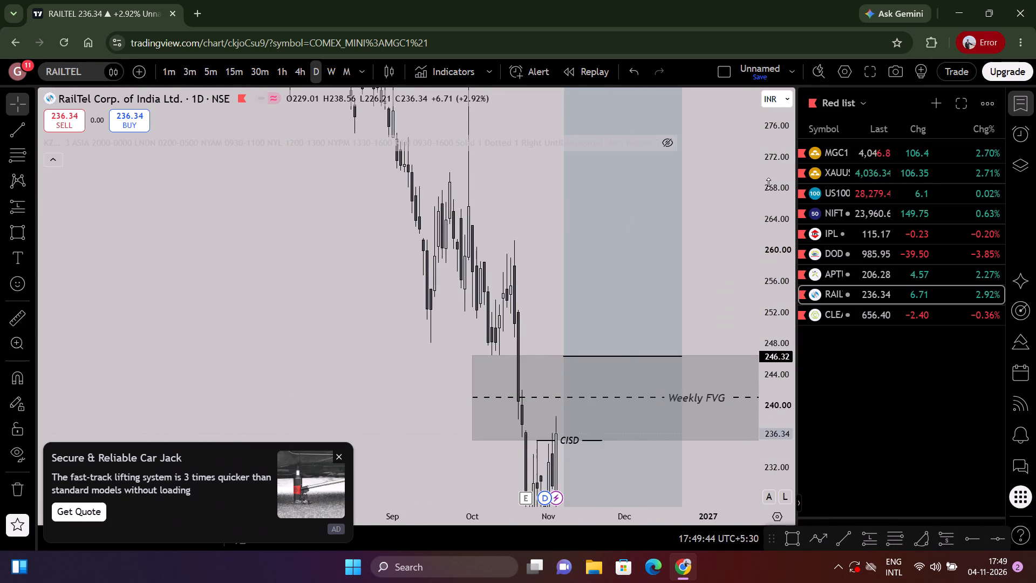
pyautogui.moveTo(771, 188); pyautogui.dragTo(658, 572)
pyautogui.scroll(-6, 502, 402)
pyautogui.moveTo(428, 283); pyautogui.dragTo(418, 496)
pyautogui.scroll(-5, 425, 469)
pyautogui.scroll(2, 434, 457)
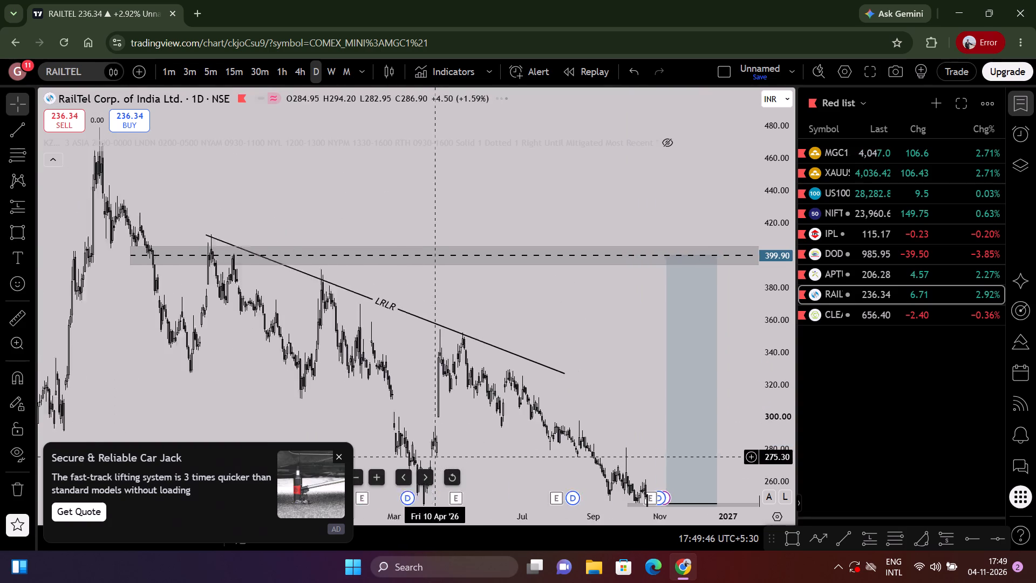
pyautogui.moveTo(435, 446); pyautogui.dragTo(344, 284)
pyautogui.scroll(3, 341, 283)
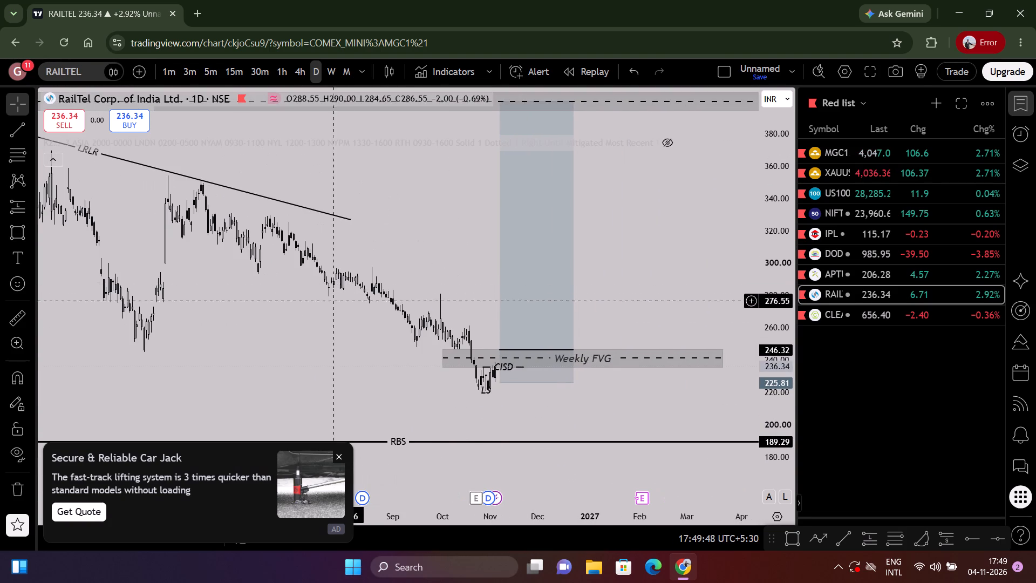
pyautogui.moveTo(788, 429); pyautogui.dragTo(776, 338)
pyautogui.moveTo(694, 268); pyautogui.dragTo(733, 236)
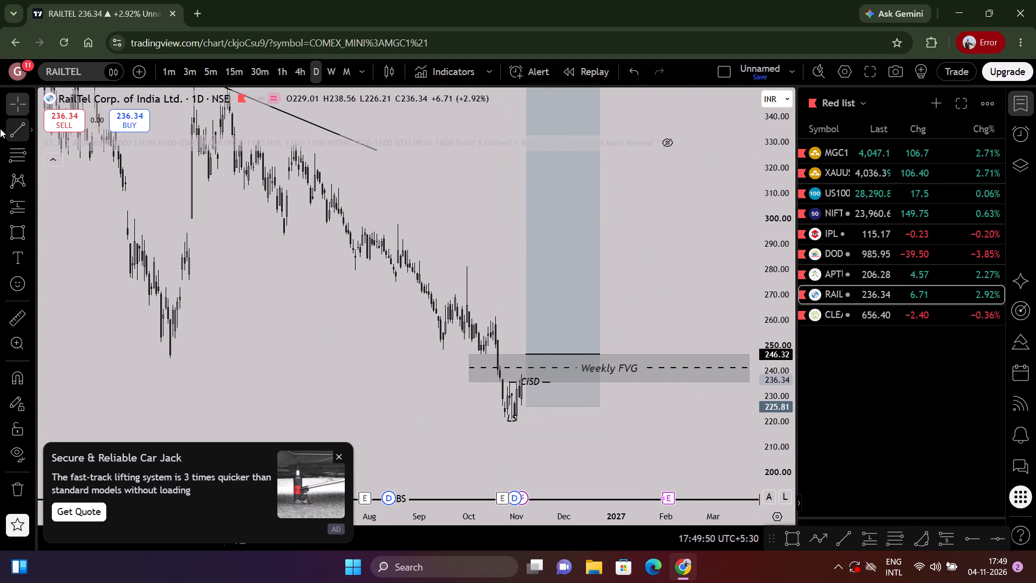
# Draw a horizontal trend line at about 244.60 from the earlier swing low to 21 October and label it LS.
pyautogui.click(11, 130)
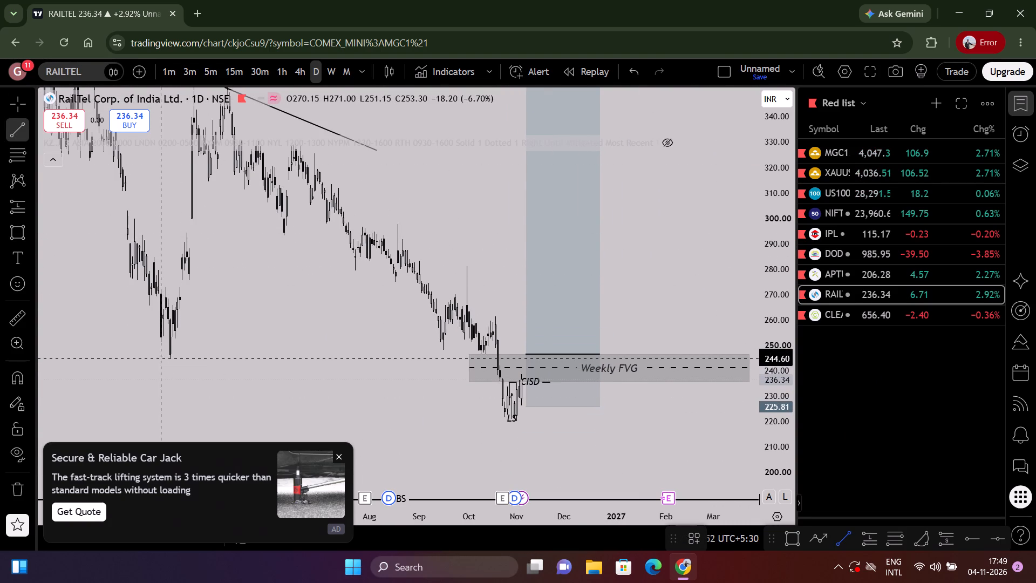
pyautogui.click(162, 358)
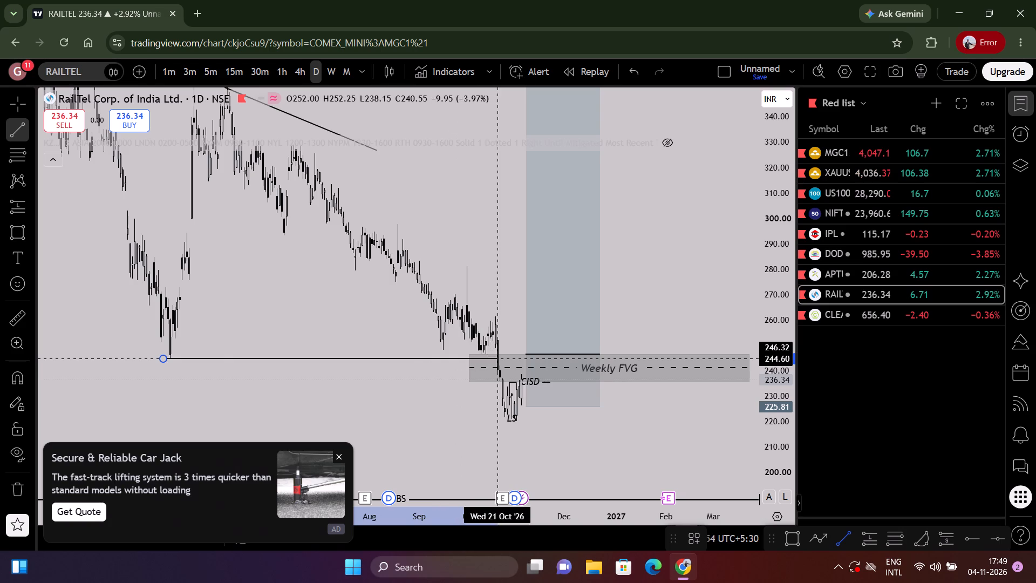
pyautogui.keyDown('shift'); pyautogui.click(497, 356); pyautogui.keyUp('shift')
pyautogui.click(366, 358)
pyautogui.click(348, 357)
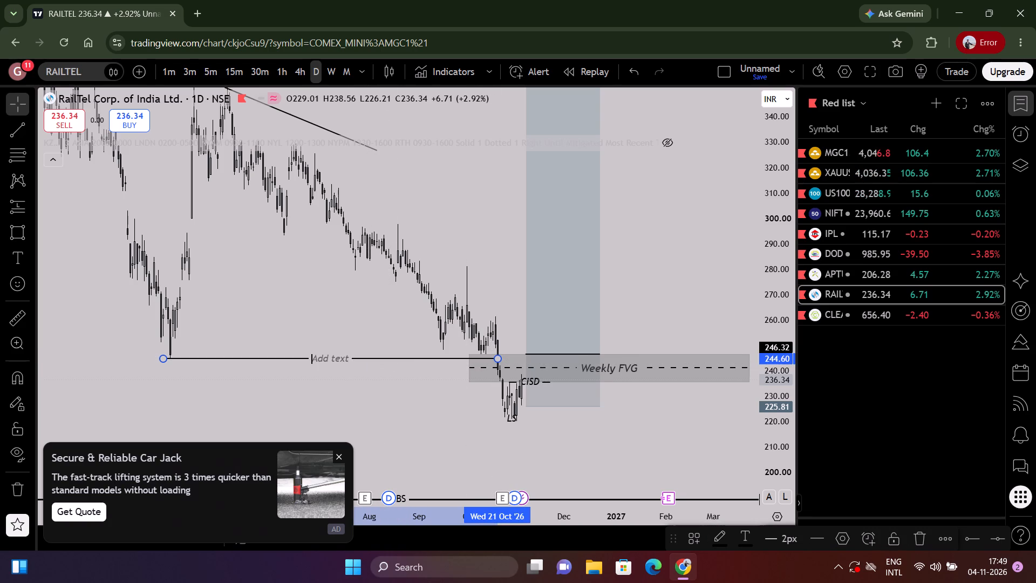
pyautogui.write('LS')
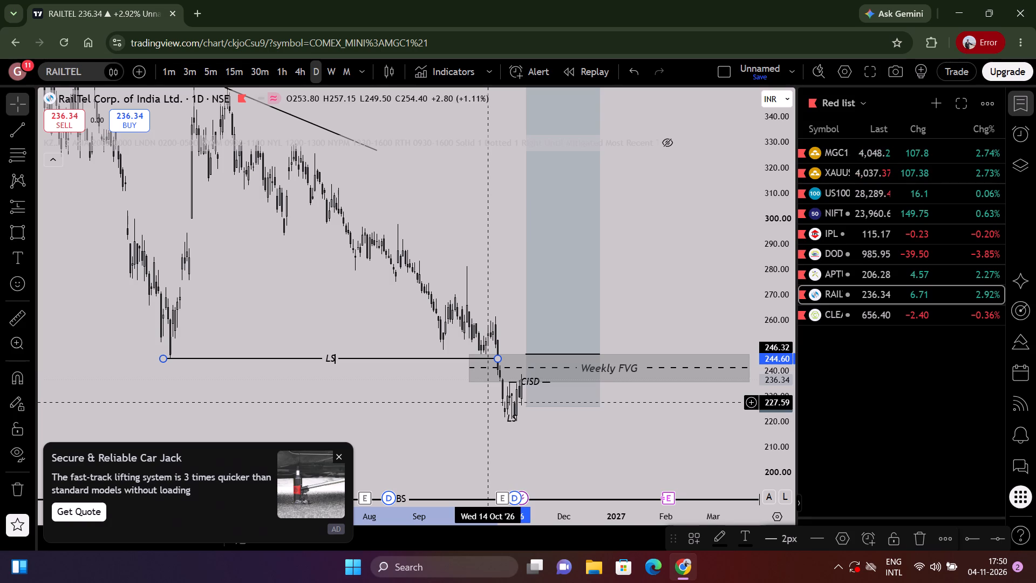
# Review the RAILTEL long position against the Weekly FVG, the CISD level and the LS line on the daily chart.
pyautogui.scroll(5, 308, 435)
pyautogui.moveTo(284, 295); pyautogui.dragTo(338, 252)
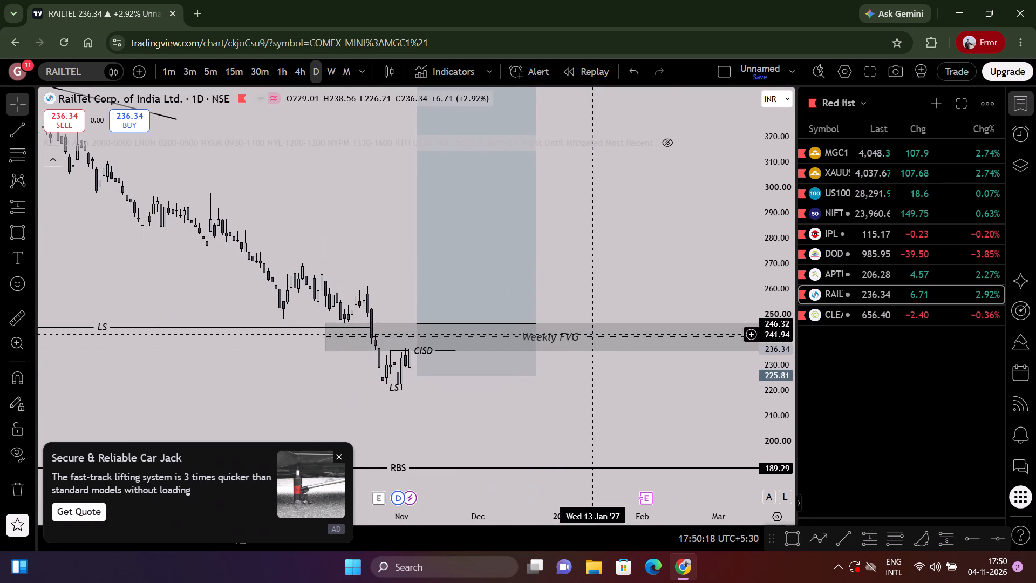
pyautogui.moveTo(768, 439); pyautogui.dragTo(764, 182)
pyautogui.scroll(3, 651, 277)
pyautogui.moveTo(649, 280); pyautogui.dragTo(660, 261)
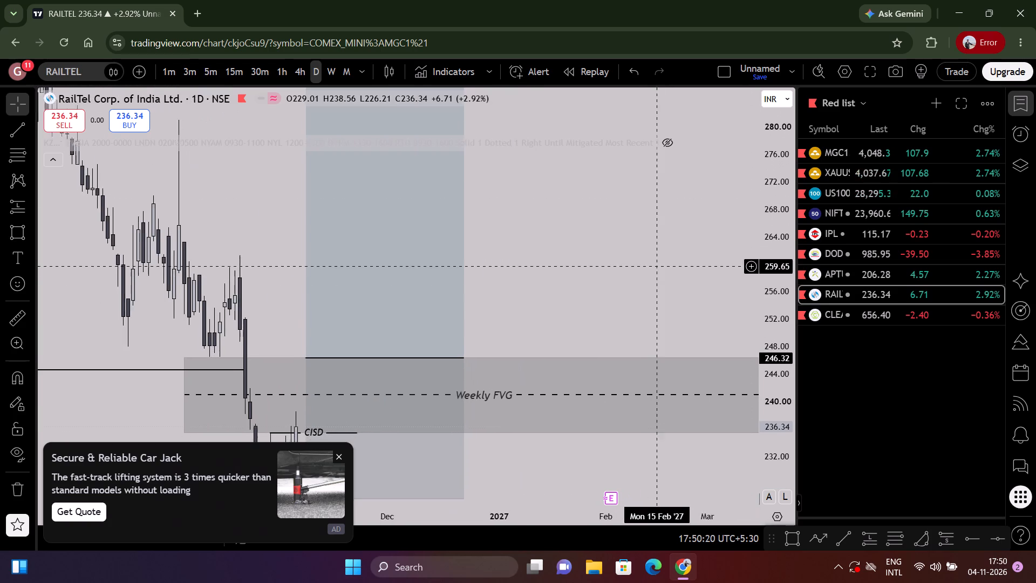
pyautogui.moveTo(660, 261); pyautogui.dragTo(719, 150)
pyautogui.scroll(-4, 718, 171)
pyautogui.scroll(3, 718, 171)
pyautogui.moveTo(689, 213); pyautogui.dragTo(687, 255)
# Open the CLEAN chart from the Red list and examine its daily price history against the horizontal line at 651.30.
pyautogui.click(856, 313)
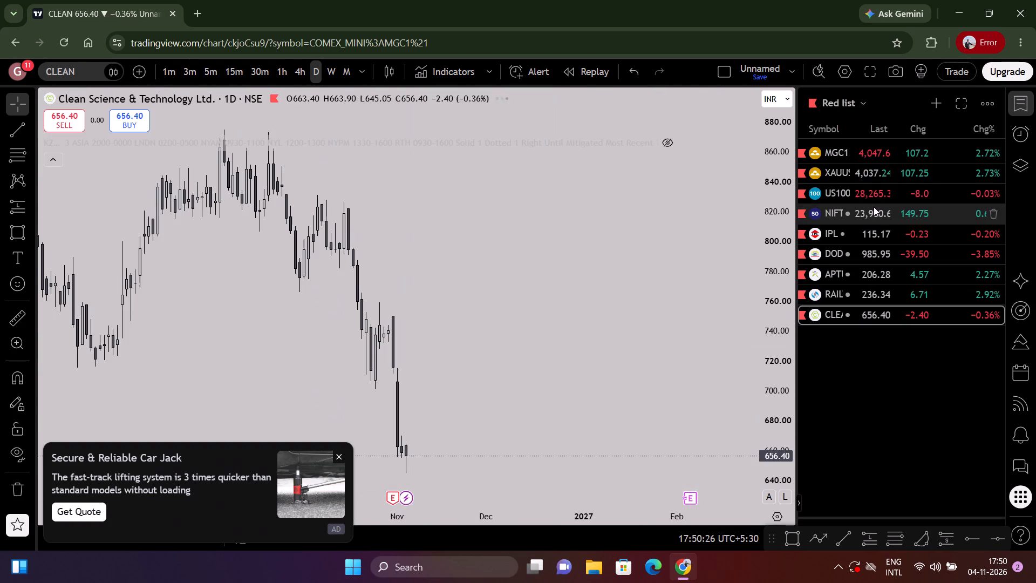
pyautogui.scroll(-3, 696, 255)
pyautogui.moveTo(579, 404); pyautogui.dragTo(647, 258)
pyautogui.scroll(-20, 647, 260)
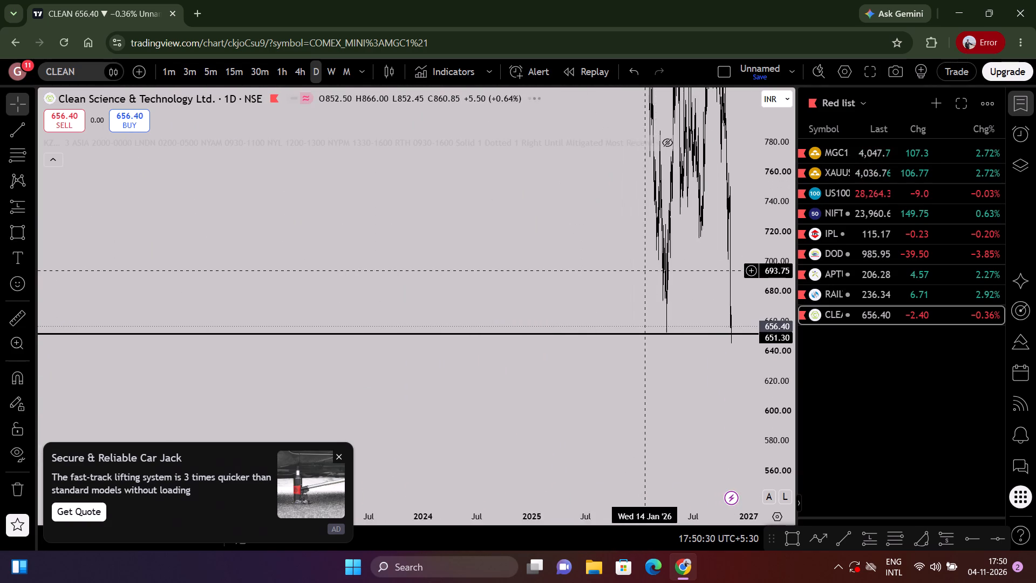
pyautogui.scroll(20, 645, 270)
pyautogui.scroll(2, 645, 270)
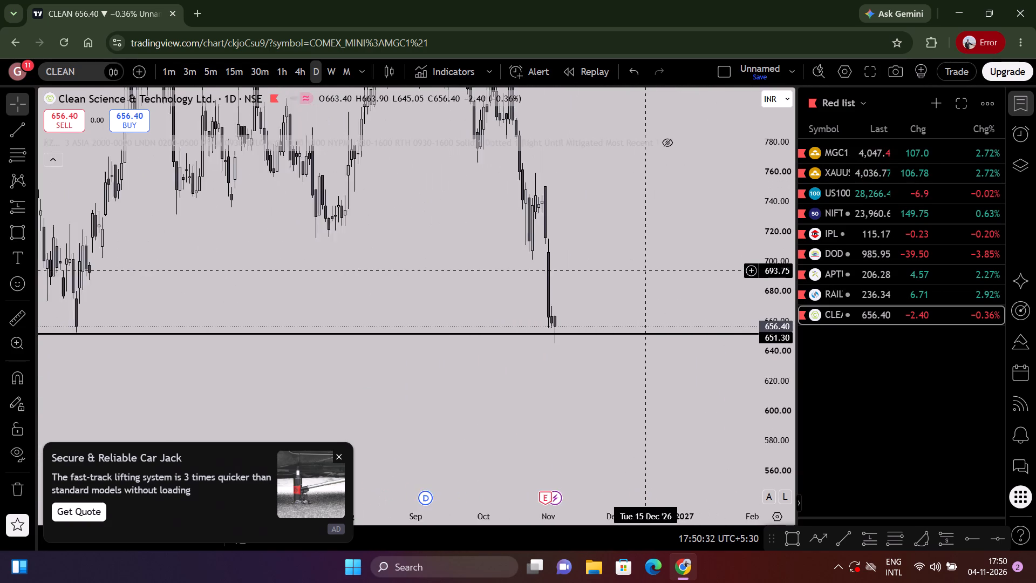
pyautogui.scroll(2, 645, 270)
pyautogui.moveTo(645, 270); pyautogui.dragTo(638, 309)
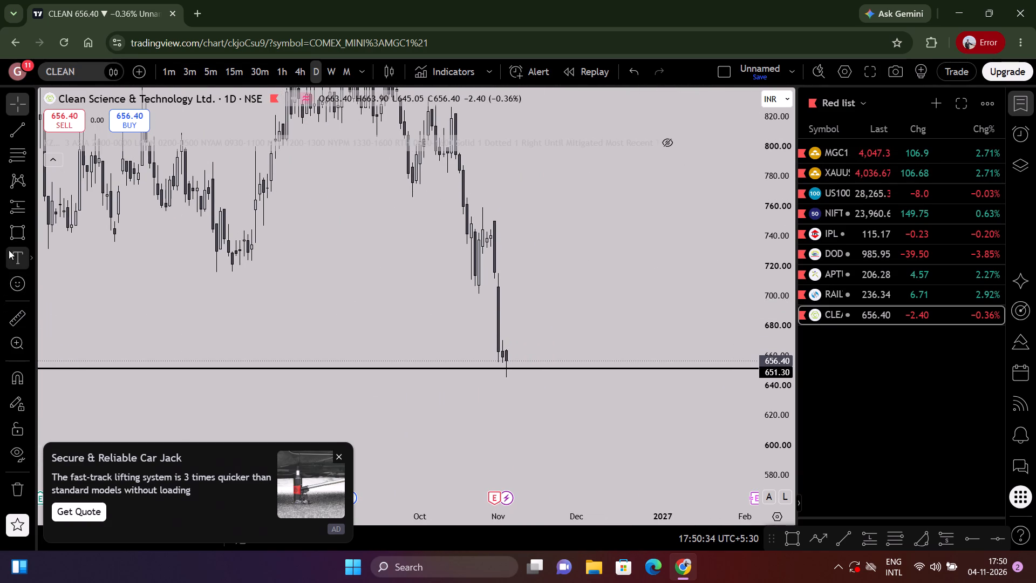
# Draw a rectangle zone over the sharp daily drop on CLEAN, from about 670.30 to 710, starting on 28 October.
pyautogui.click(10, 231)
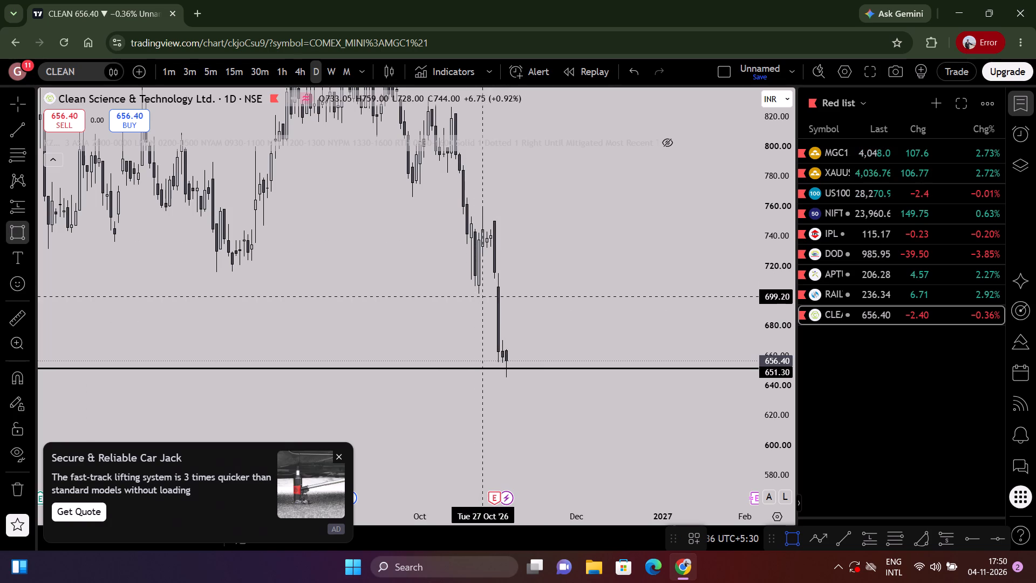
pyautogui.click(489, 340)
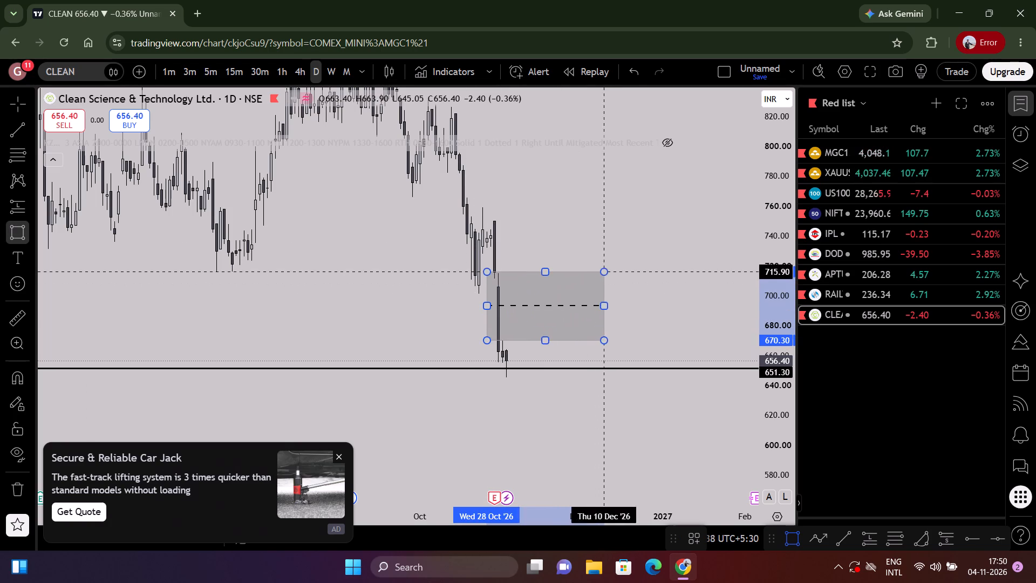
pyautogui.click(643, 280)
pyautogui.click(605, 252)
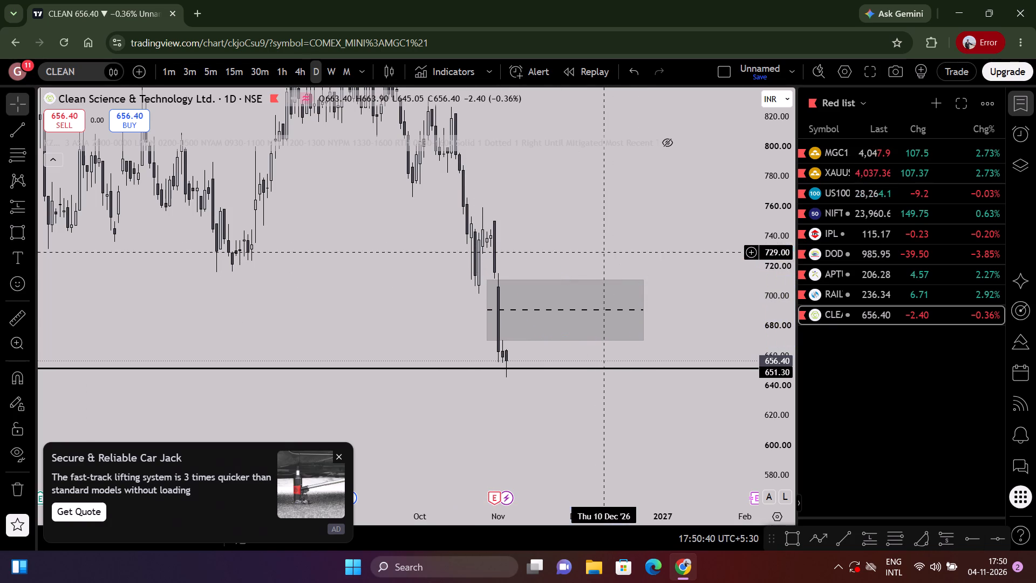
# Compare the CLEAN rectangle zone and the 651.30 line with the candles on the weekly and daily timeframes.
pyautogui.click(331, 72)
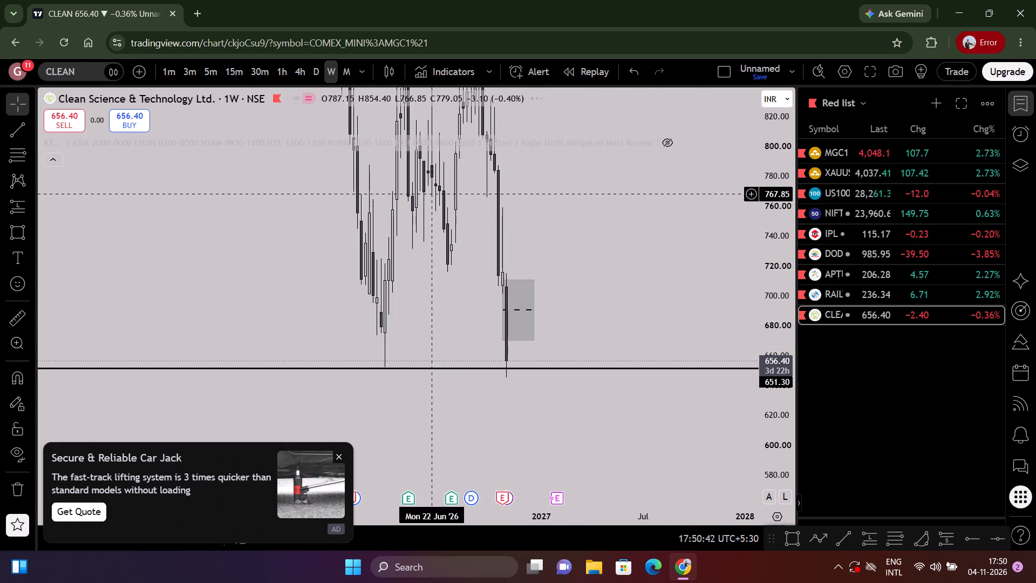
pyautogui.scroll(3, 521, 226)
pyautogui.moveTo(521, 226); pyautogui.dragTo(685, 337)
pyautogui.moveTo(782, 239); pyautogui.dragTo(635, 582)
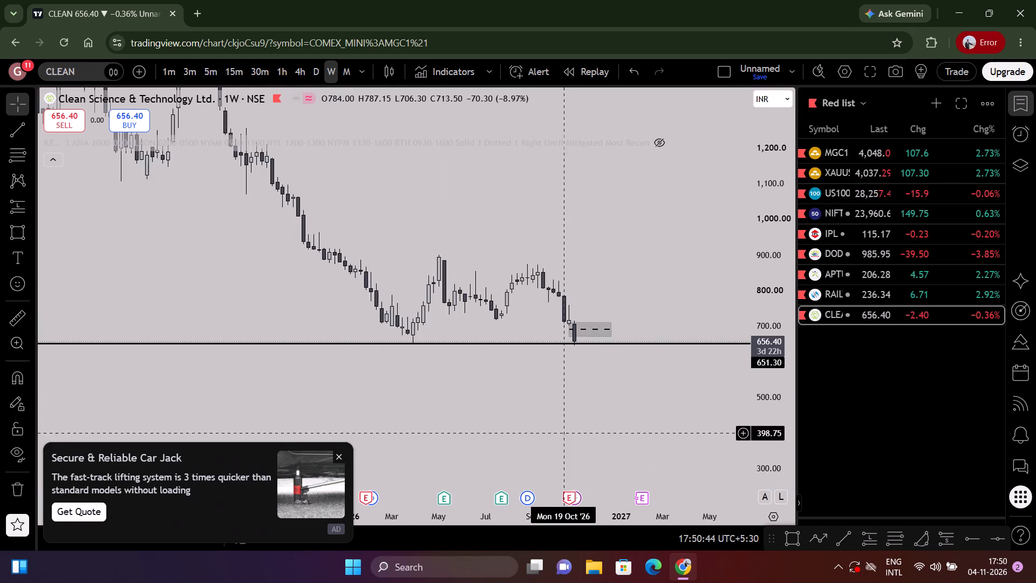
pyautogui.scroll(-12, 560, 406)
pyautogui.scroll(12, 551, 404)
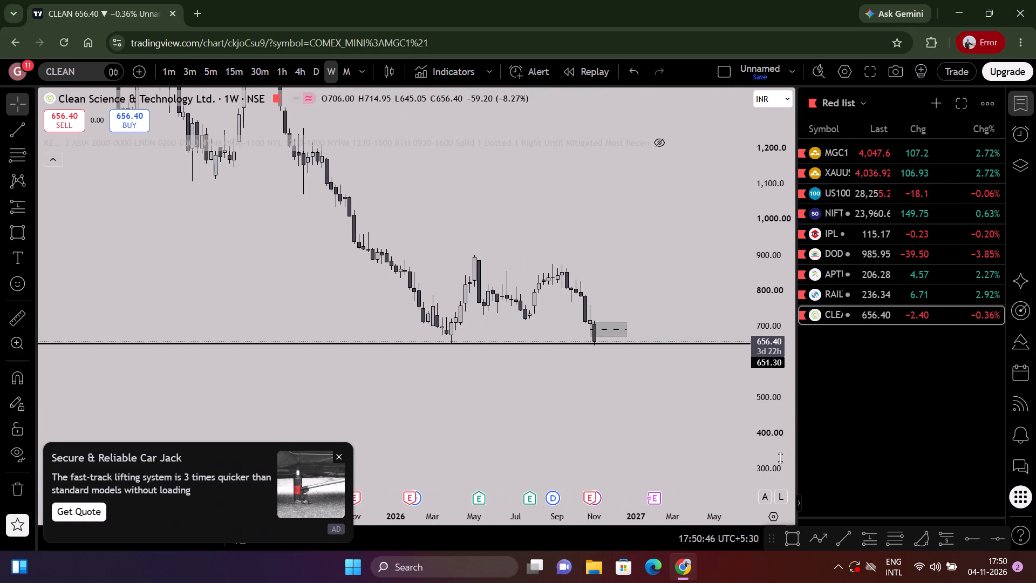
pyautogui.moveTo(780, 456); pyautogui.dragTo(769, 180)
pyautogui.scroll(3, 691, 252)
pyautogui.moveTo(689, 259); pyautogui.dragTo(732, 176)
pyautogui.click(315, 73)
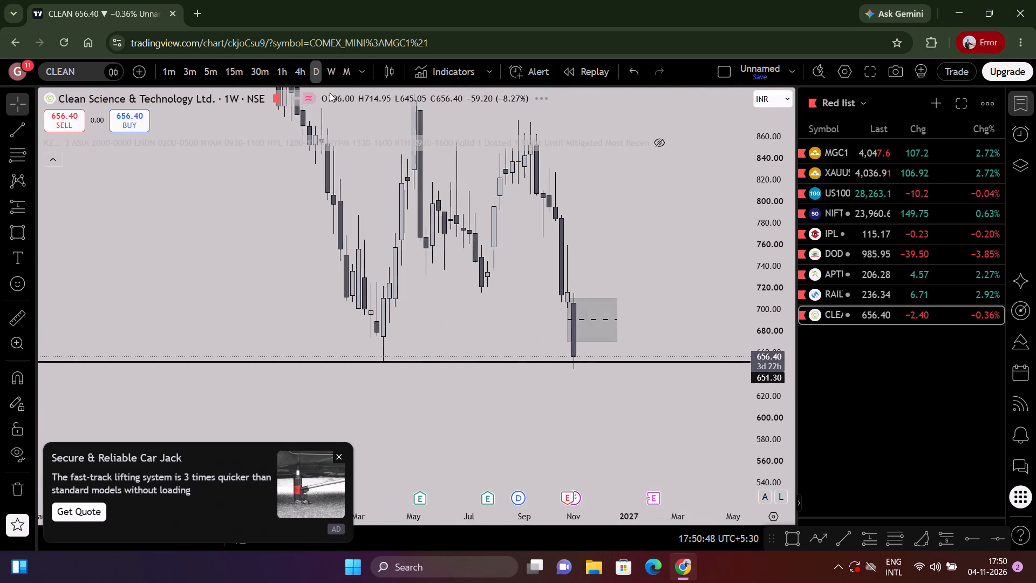
pyautogui.scroll(-10, 699, 305)
pyautogui.scroll(3, 637, 327)
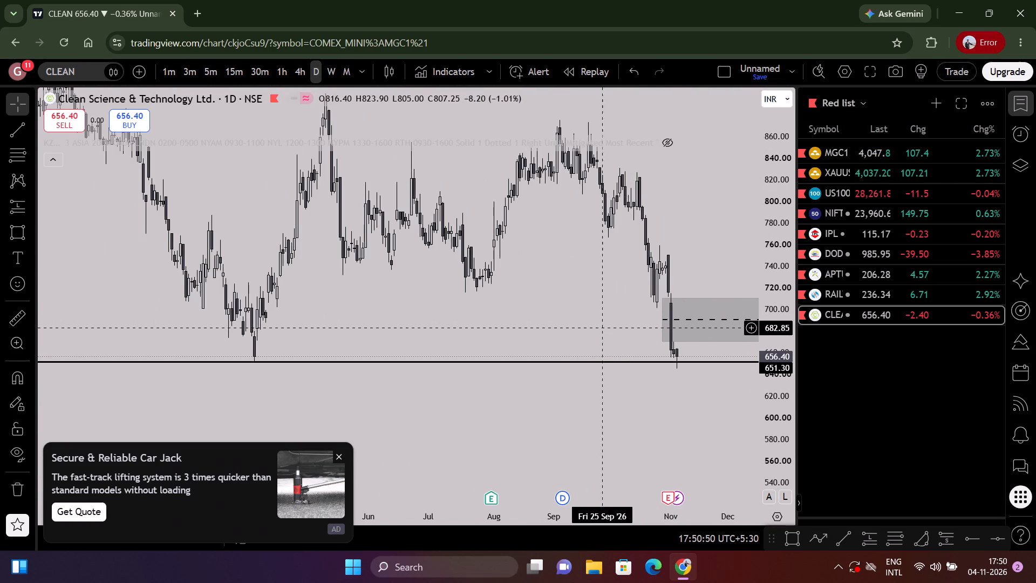